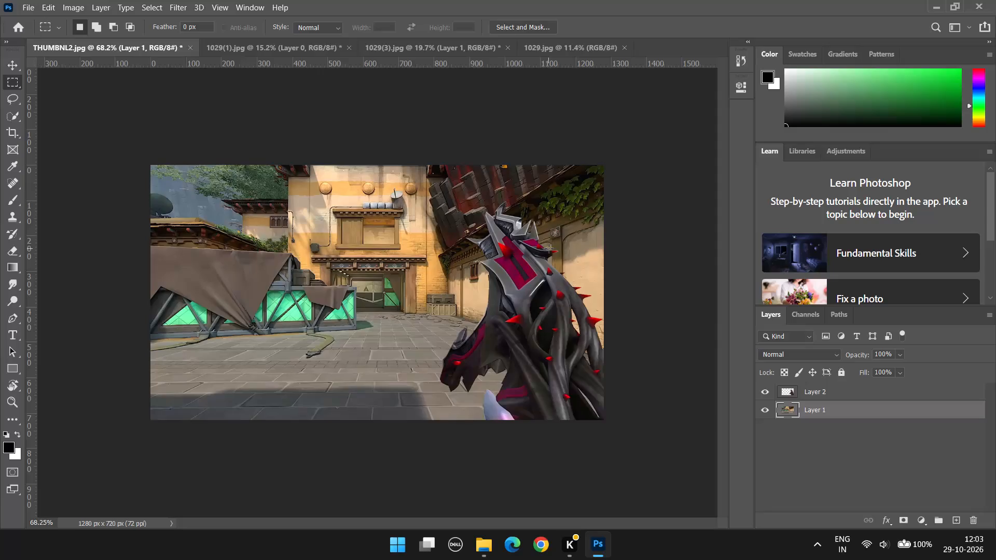
# Apply a Radial Blur to the street background on Layer 1 with amount 25, Zoom method and Good quality.
pyautogui.keyDown('alt'); pyautogui.scroll(2, 549, 248); pyautogui.keyUp('alt')
pyautogui.keyDown('alt'); pyautogui.scroll(-3, 317, 275); pyautogui.keyUp('alt')
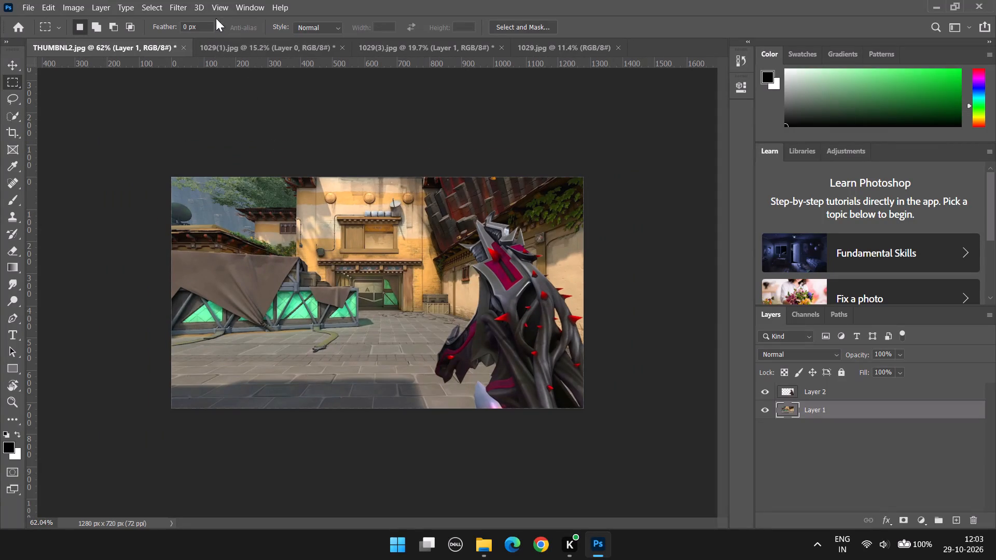
pyautogui.click(173, 8)
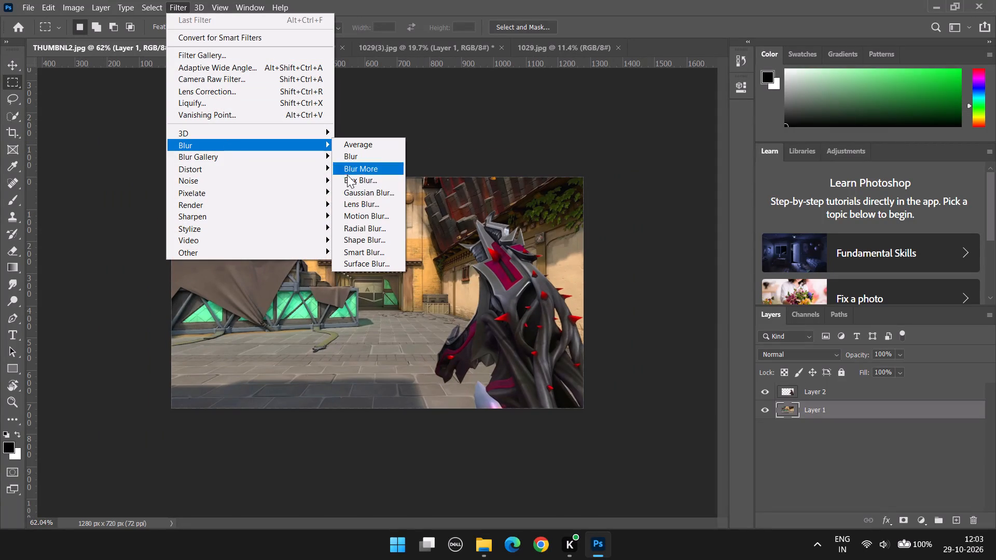
pyautogui.click(361, 225)
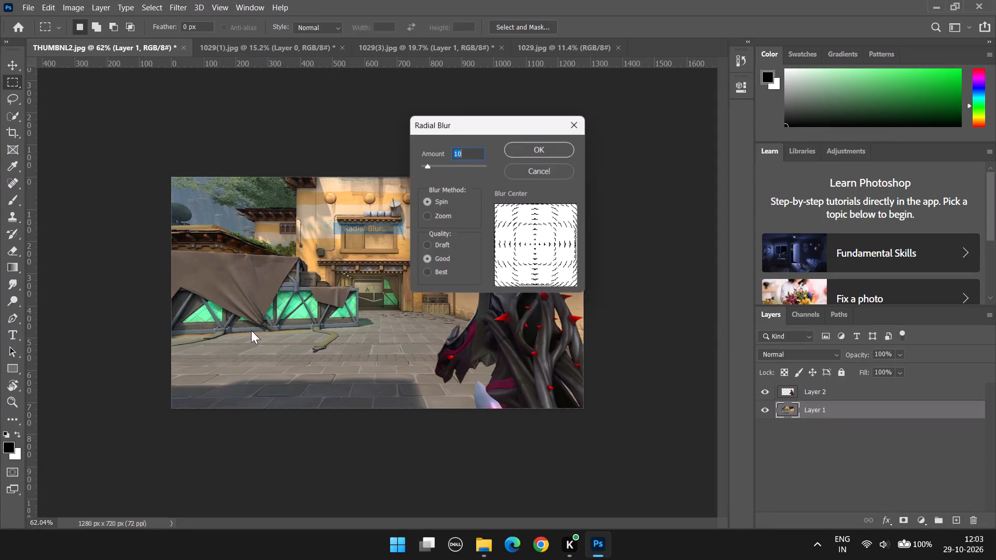
pyautogui.tripleClick(430, 169)
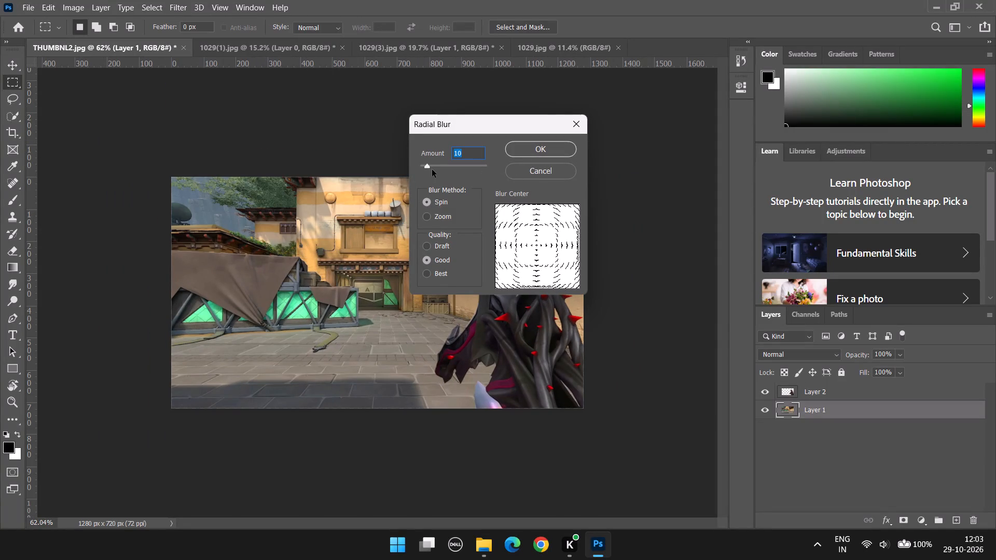
pyautogui.click(433, 170)
pyautogui.click(426, 220)
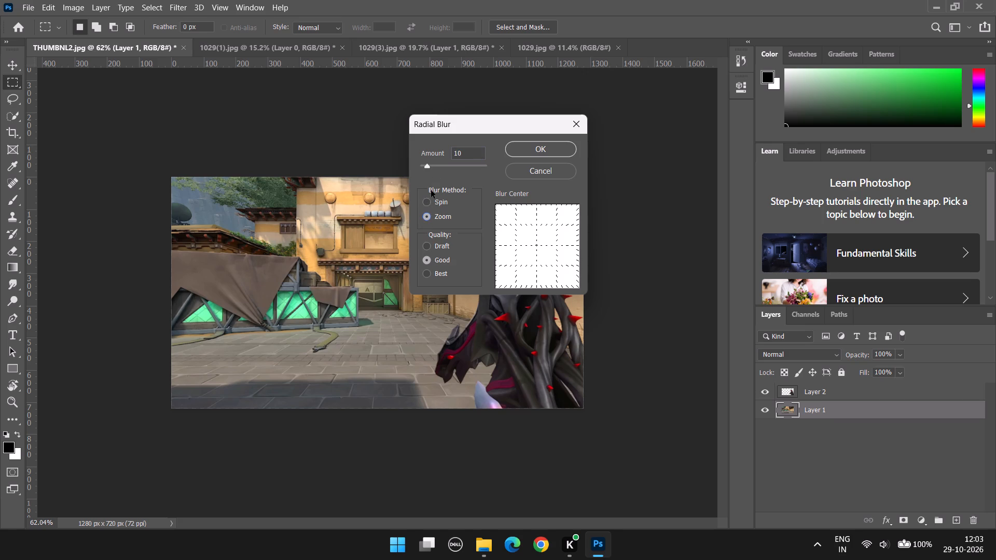
pyautogui.keyDown('alt'); pyautogui.scroll(4, 432, 190); pyautogui.keyUp('alt')
pyautogui.click(428, 216)
pyautogui.scroll(3, 428, 216)
pyautogui.keyDown('alt'); pyautogui.scroll(-3, 428, 217); pyautogui.keyUp('alt')
pyautogui.keyDown('alt'); pyautogui.scroll(2, 428, 217); pyautogui.keyUp('alt')
pyautogui.click(430, 163)
pyautogui.click(437, 164)
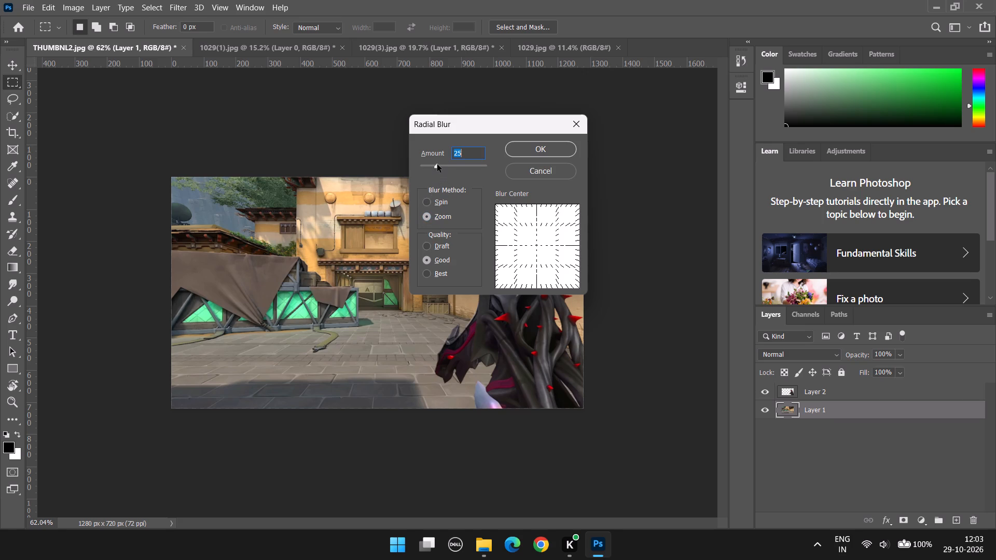
pyautogui.click(533, 148)
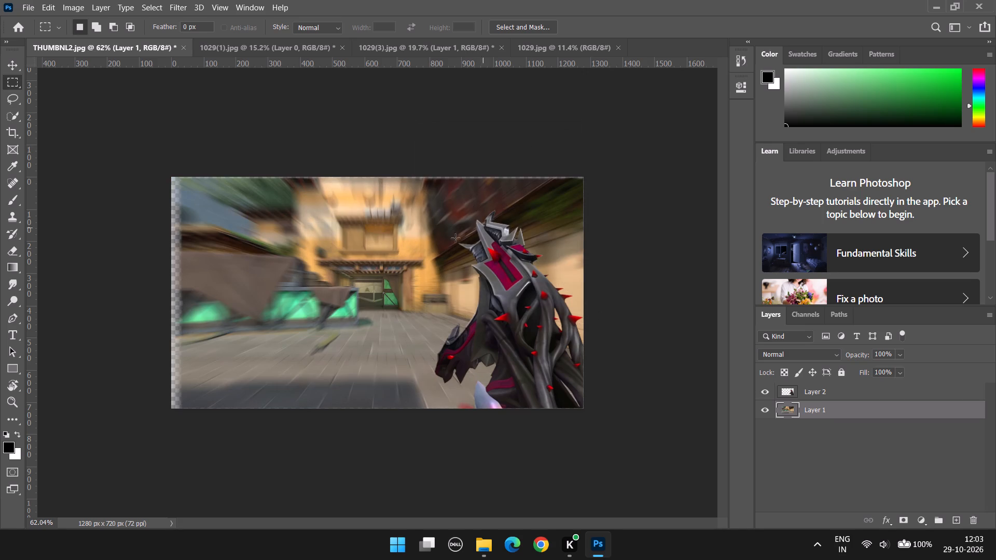
# Enlarge Layer 1 to about 103% from its upper-left corner so the blurred background covers the canvas's transparent upper and left edges.
pyautogui.keyDown('alt'); pyautogui.scroll(-3, 251, 325); pyautogui.keyUp('alt')
pyautogui.keyDown('alt'); pyautogui.scroll(2, 212, 347); pyautogui.keyUp('alt')
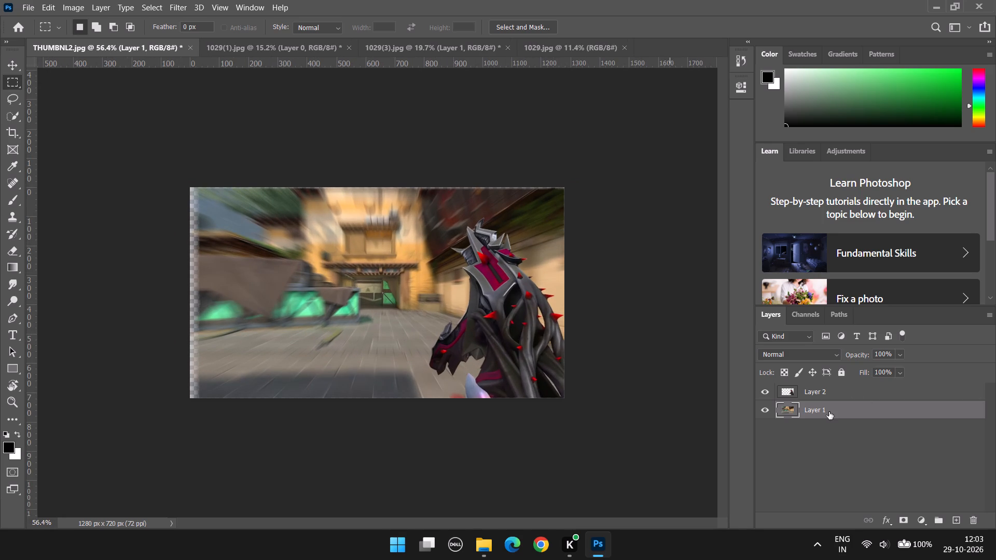
pyautogui.hotkey('ctrl', 't')
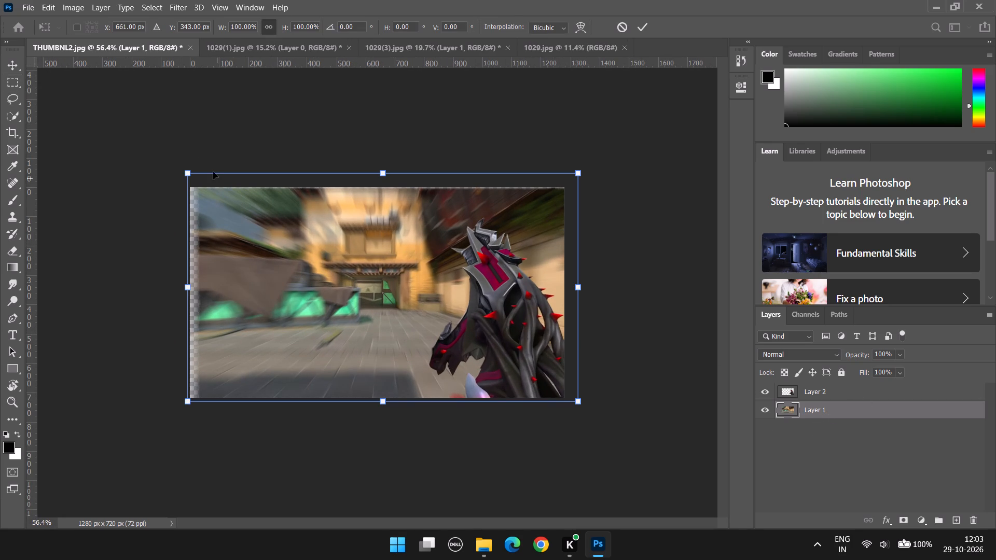
pyautogui.moveTo(187, 171); pyautogui.dragTo(175, 167)
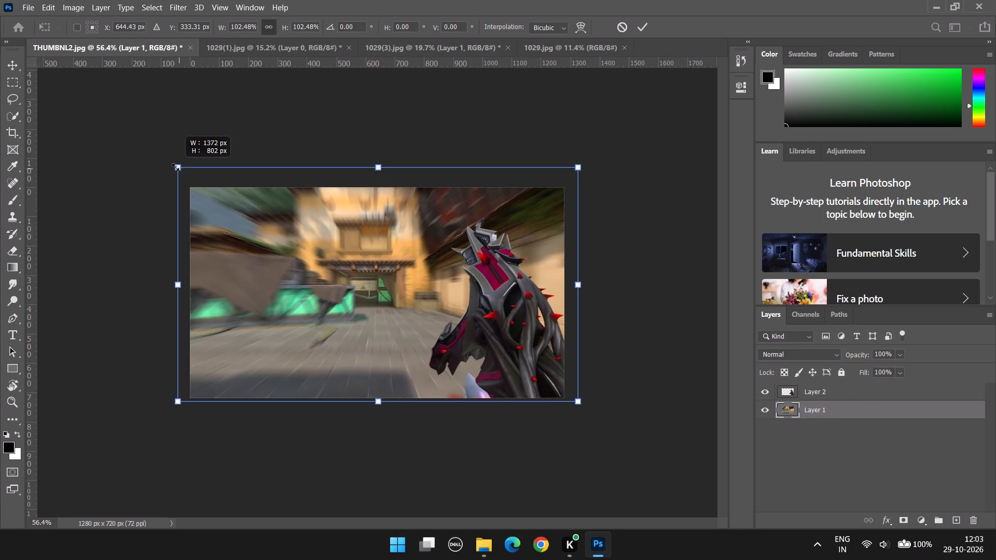
pyautogui.moveTo(175, 167); pyautogui.dragTo(174, 165)
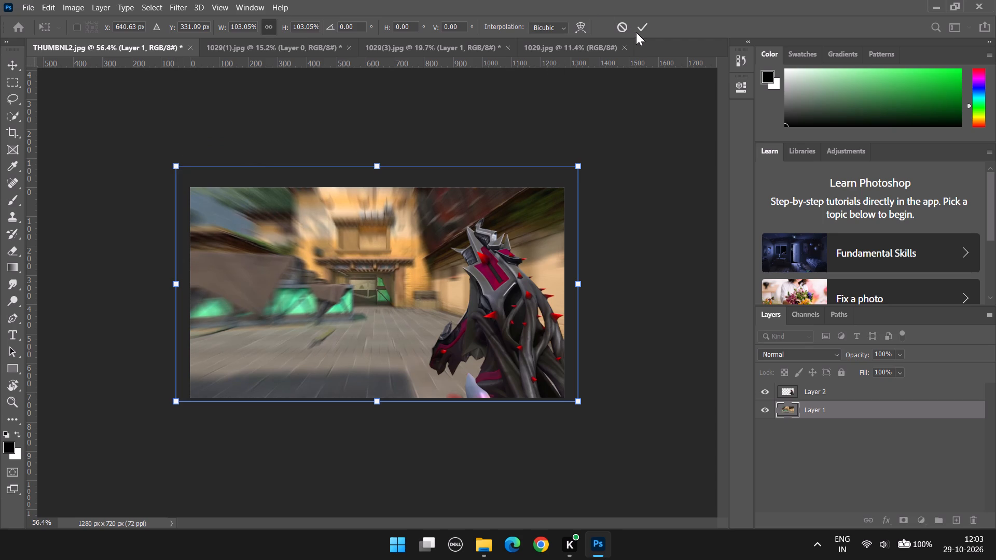
pyautogui.click(637, 32)
# Enlarge Layer 1 slightly from its lower-right corner so the blurred red spot beside the character falls outside the canvas.
pyautogui.keyDown('alt'); pyautogui.scroll(-6, 404, 289); pyautogui.keyUp('alt')
pyautogui.keyDown('alt'); pyautogui.scroll(6, 396, 306); pyautogui.keyUp('alt')
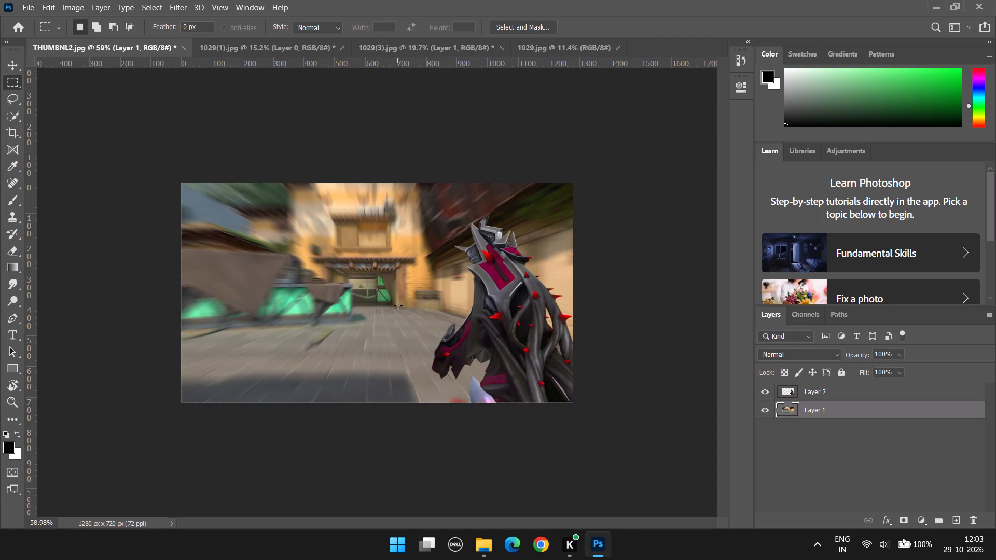
pyautogui.scroll(-3, 391, 335)
pyautogui.scroll(-4, 450, 375)
pyautogui.keyDown('alt'); pyautogui.scroll(5, 491, 400); pyautogui.keyUp('alt')
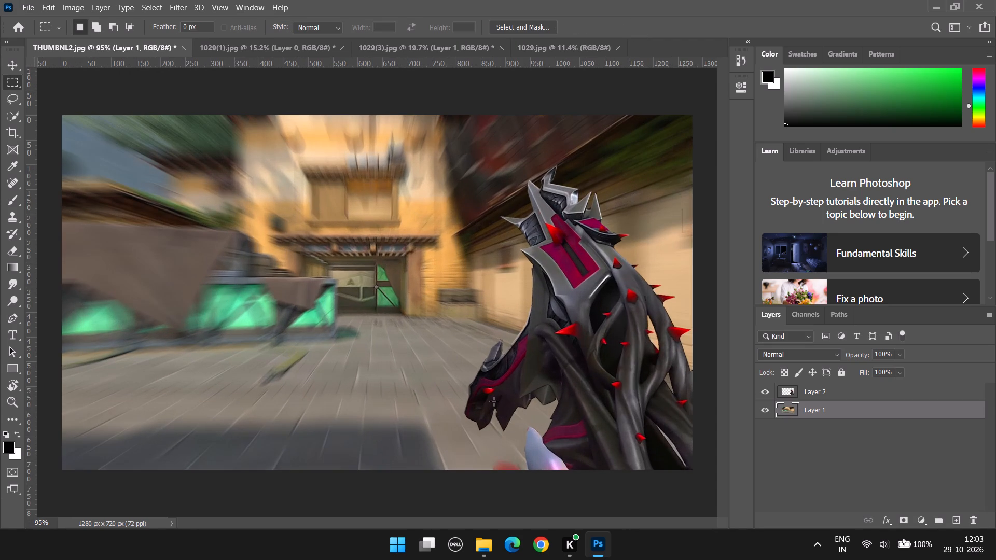
pyautogui.keyDown('alt'); pyautogui.scroll(5, 569, 474); pyautogui.keyUp('alt')
pyautogui.scroll(-6, 568, 440)
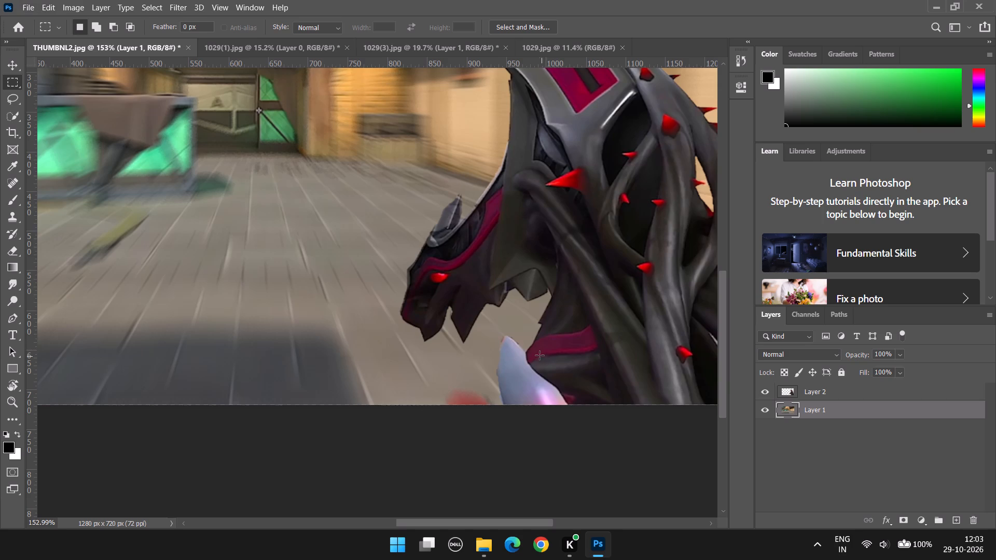
pyautogui.keyDown('alt'); pyautogui.scroll(-9, 538, 351); pyautogui.keyUp('alt')
pyautogui.hotkey('ctrl', 't')
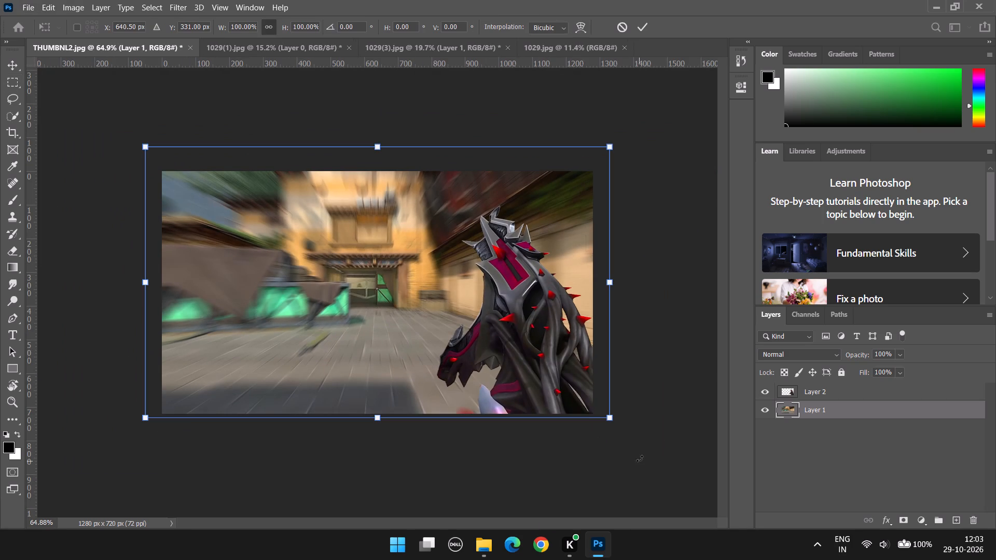
pyautogui.moveTo(616, 420); pyautogui.dragTo(627, 424)
pyautogui.click(648, 23)
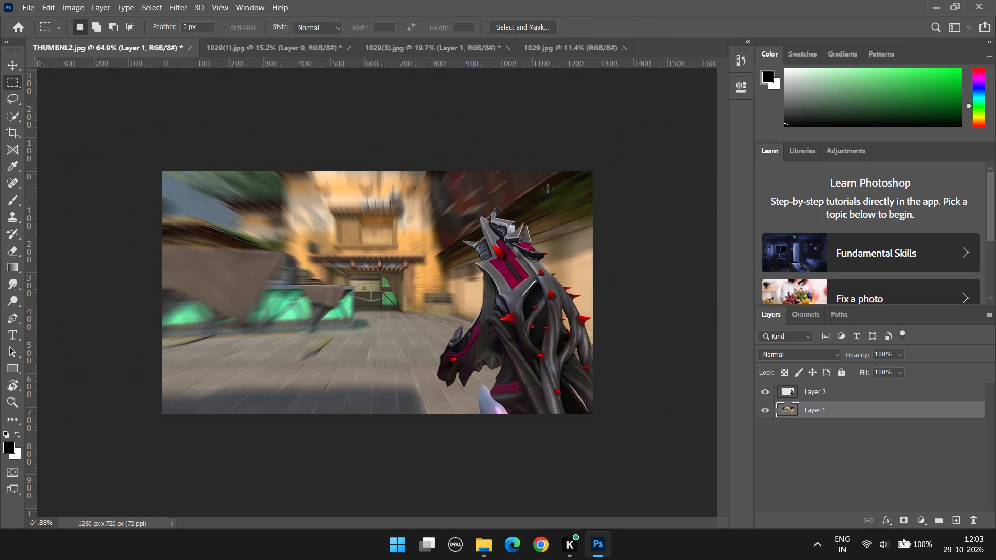
# Open the Camera Raw Filter on Layer 1 and set Exposure to -0.50 and Contrast to +17.
pyautogui.keyDown('alt'); pyautogui.scroll(-4, 455, 336); pyautogui.keyUp('alt')
pyautogui.keyDown('alt'); pyautogui.scroll(14, 455, 337); pyautogui.keyUp('alt')
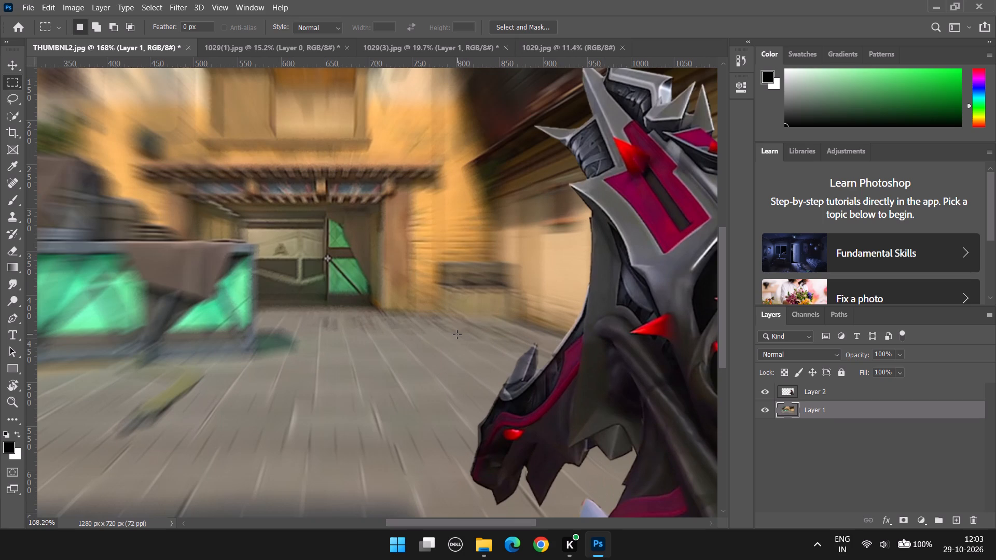
pyautogui.keyDown('alt'); pyautogui.scroll(-9, 457, 334); pyautogui.keyUp('alt')
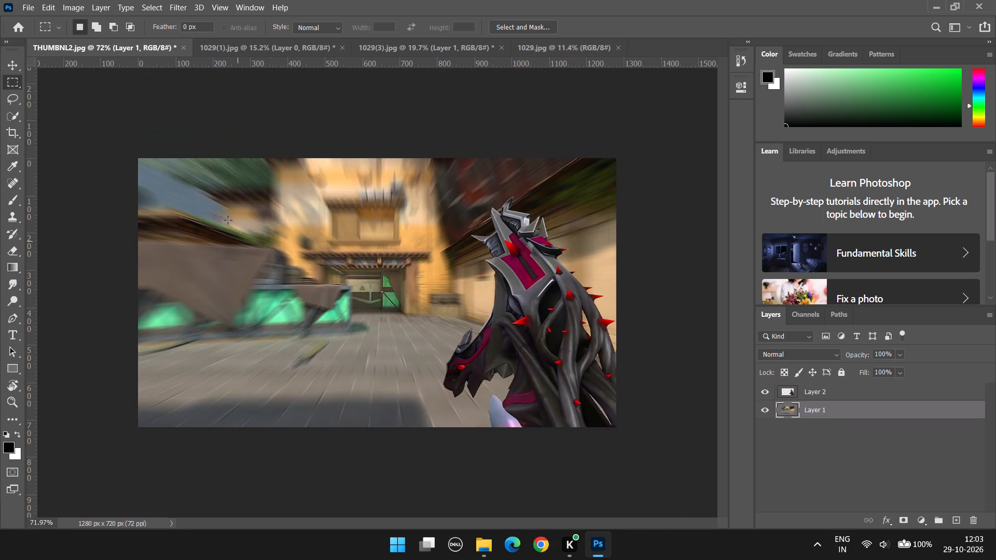
pyautogui.scroll(-2, 471, 332)
pyautogui.keyDown('alt'); pyautogui.scroll(1, 471, 334); pyautogui.keyUp('alt')
pyautogui.click(181, 7)
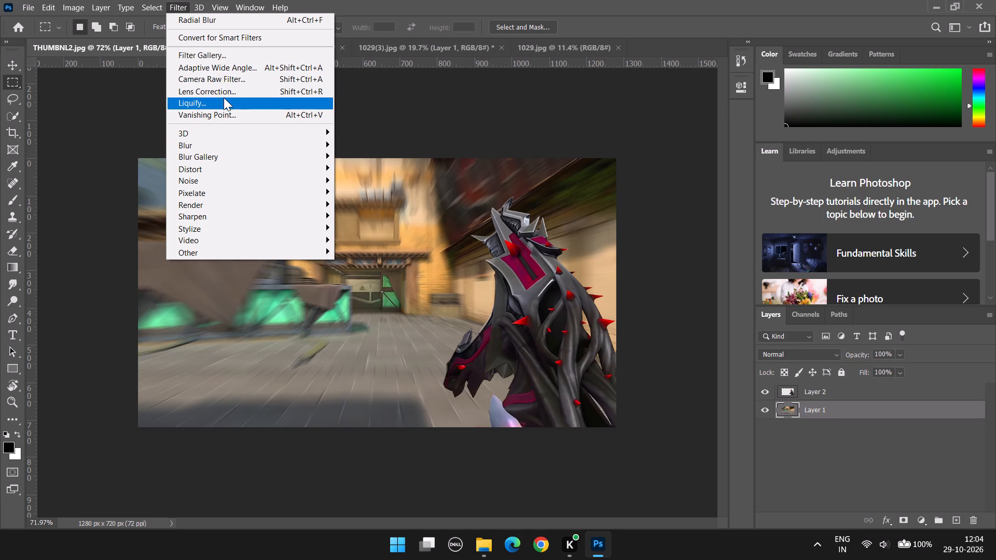
pyautogui.click(222, 81)
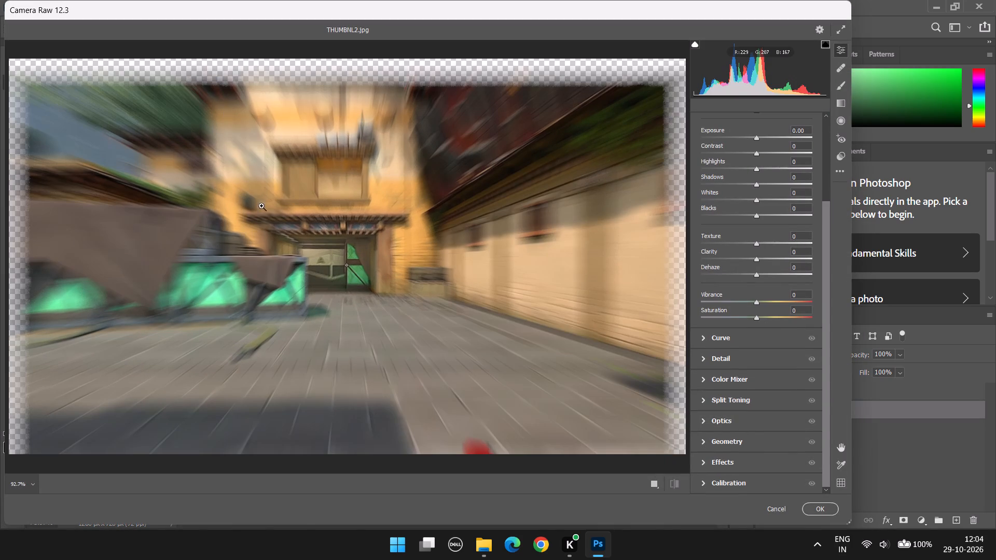
pyautogui.keyDown('alt'); pyautogui.scroll(-4, 317, 195); pyautogui.keyUp('alt')
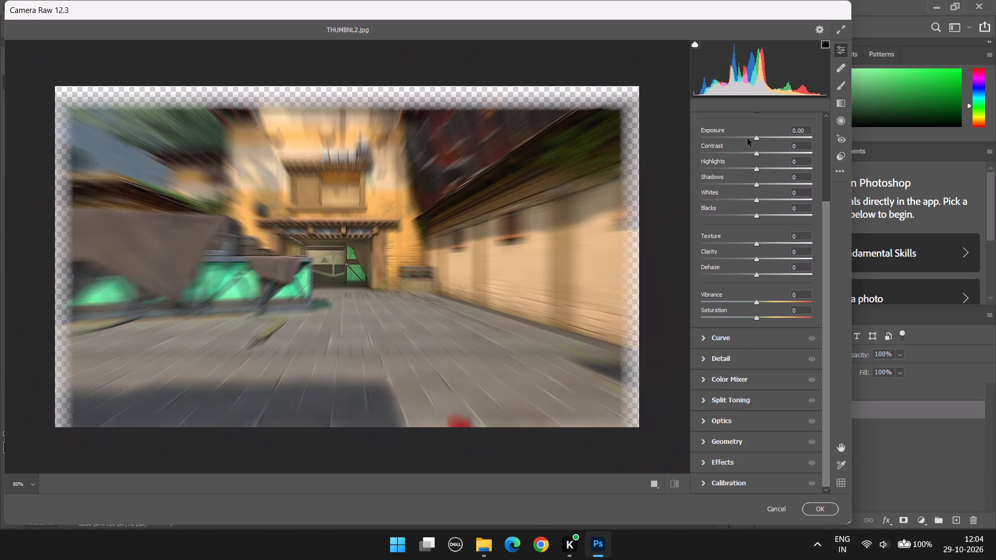
pyautogui.click(749, 138)
pyautogui.click(749, 138)
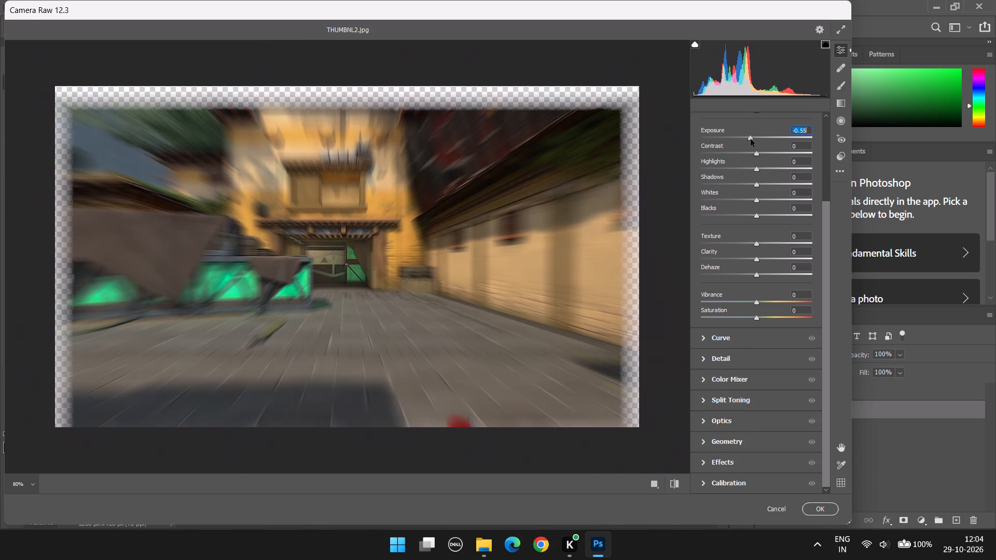
pyautogui.moveTo(759, 153); pyautogui.dragTo(766, 155)
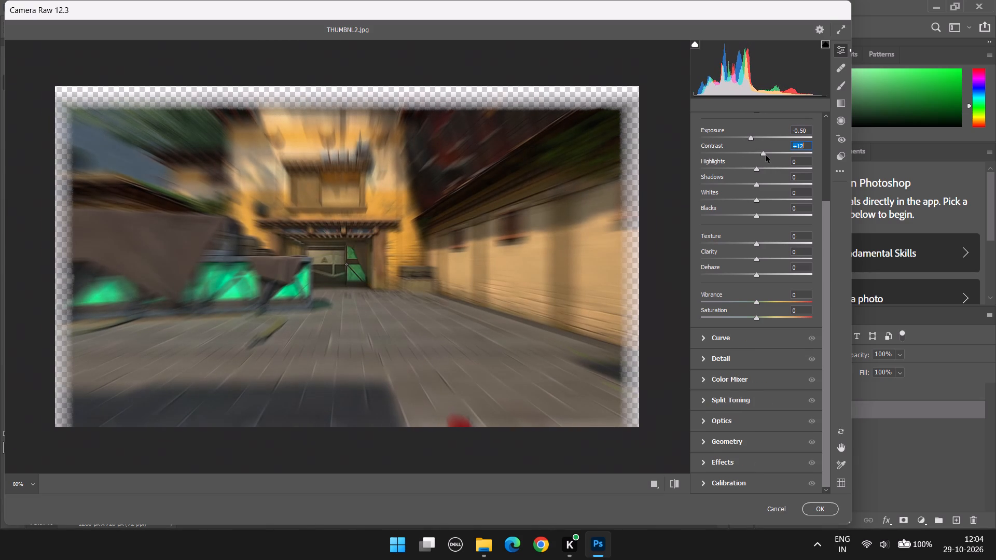
pyautogui.tripleClick(766, 155)
pyautogui.click(761, 152)
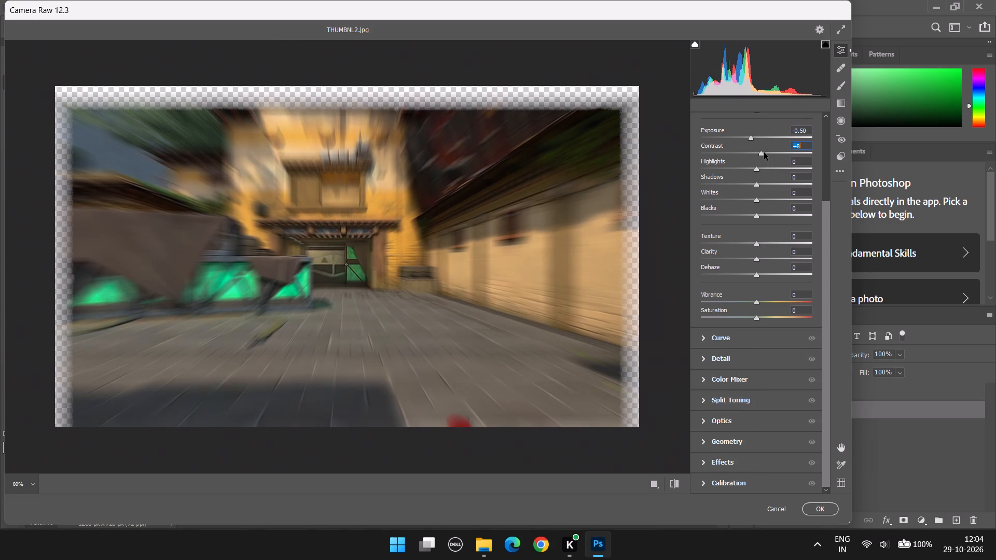
pyautogui.click(765, 152)
# Adjust the background's tonal range to Highlights +18, Shadows +5 and Whites +12.
pyautogui.moveTo(757, 167); pyautogui.dragTo(757, 176)
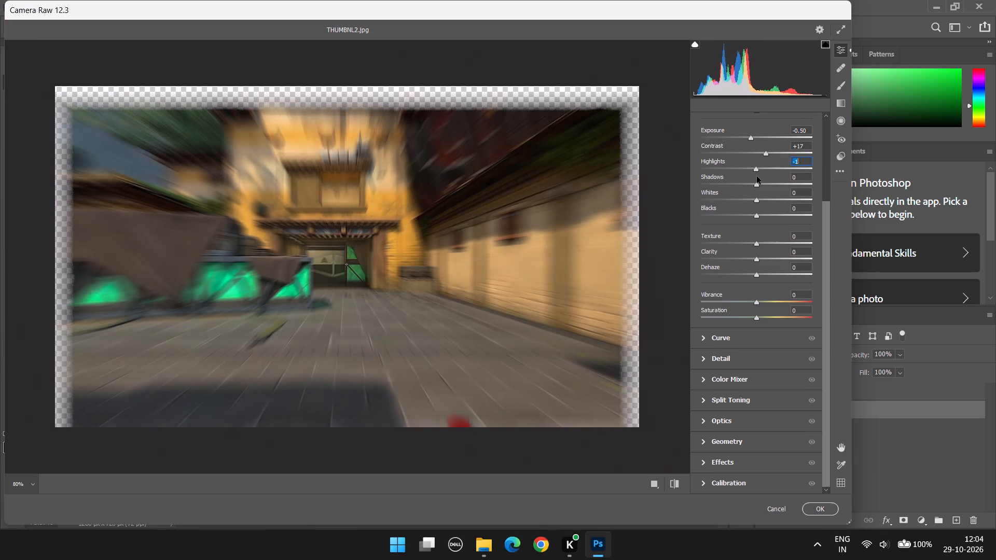
pyautogui.moveTo(757, 176); pyautogui.dragTo(755, 176)
pyautogui.moveTo(754, 176); pyautogui.dragTo(762, 175)
pyautogui.moveTo(762, 175); pyautogui.dragTo(737, 176)
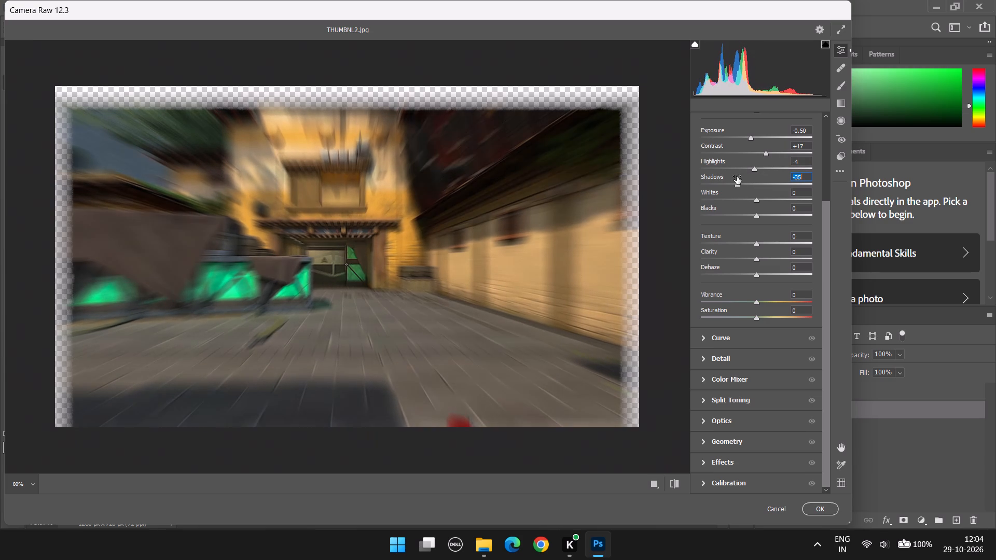
pyautogui.moveTo(737, 176); pyautogui.dragTo(756, 179)
pyautogui.click(766, 166)
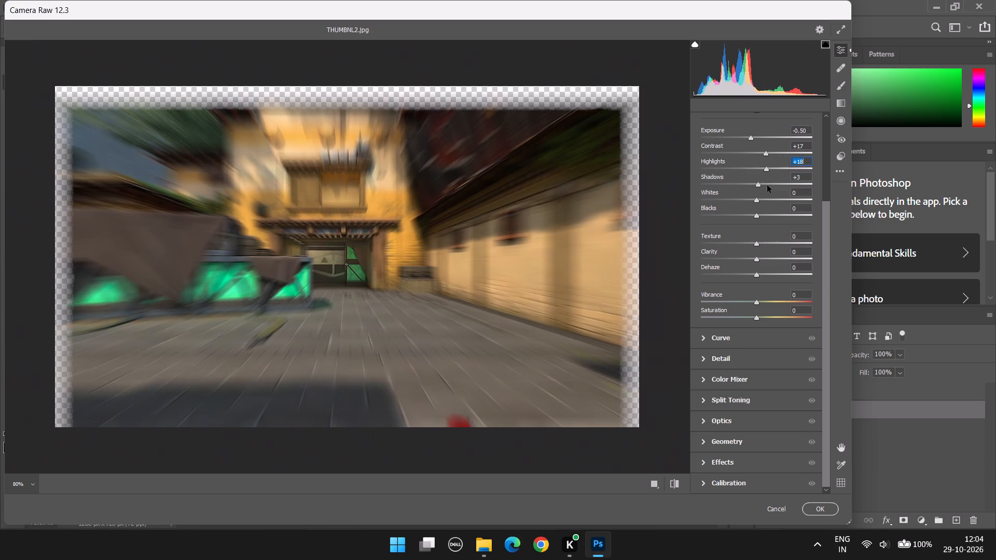
pyautogui.click(765, 182)
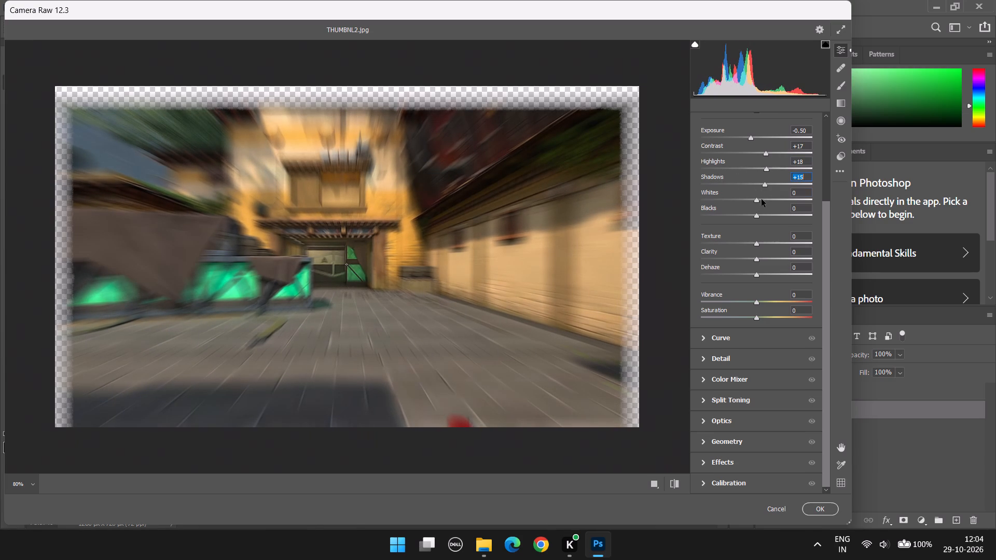
pyautogui.click(762, 199)
pyautogui.click(762, 199)
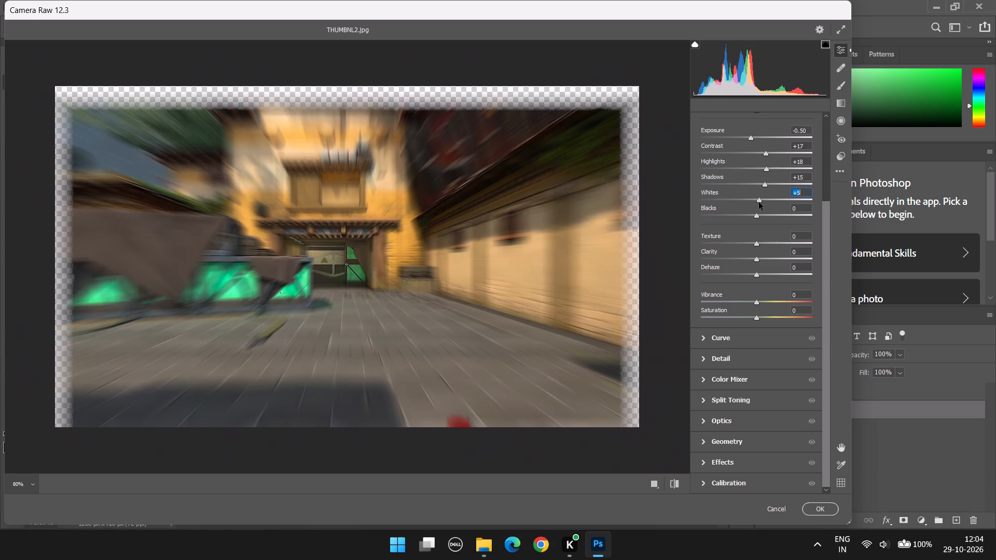
pyautogui.click(758, 186)
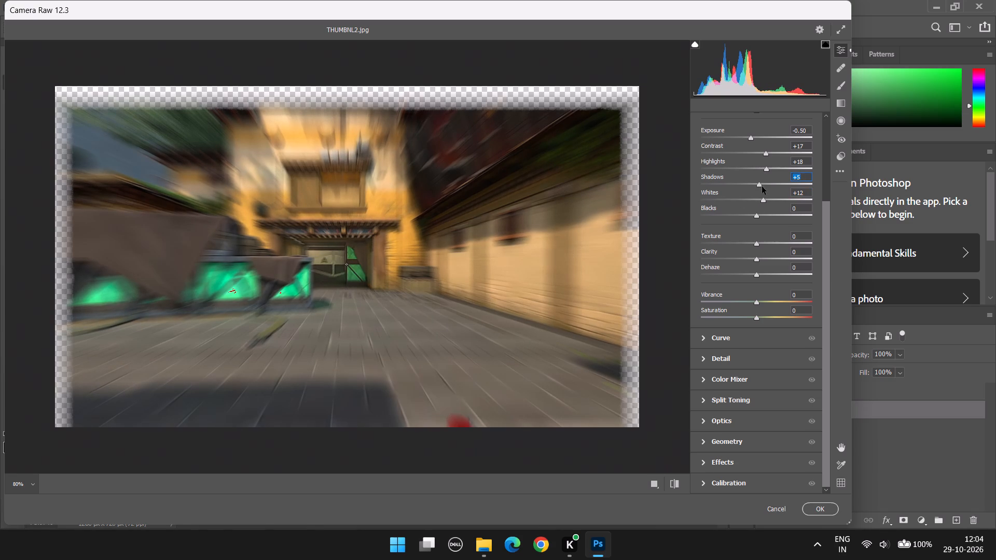
pyautogui.click(763, 168)
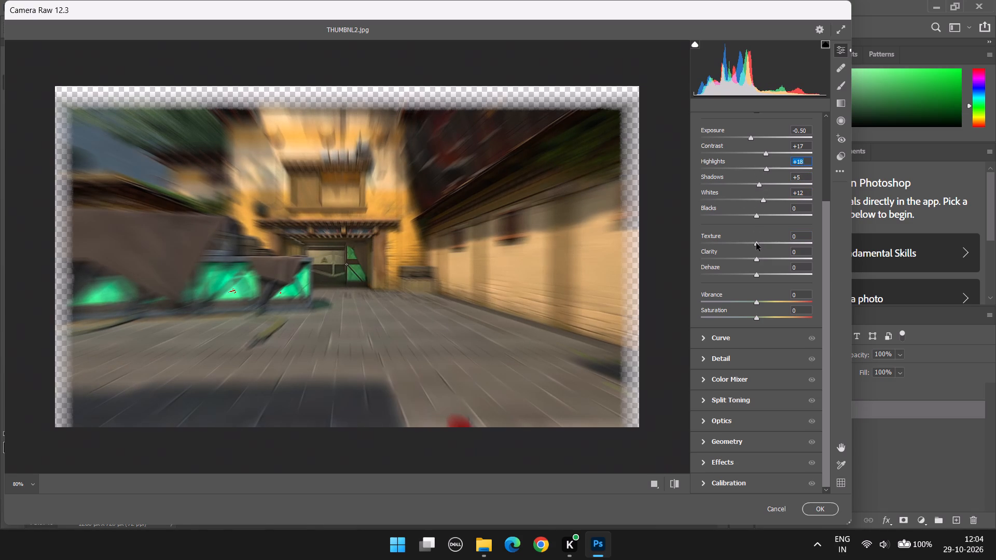
# Set the background's Texture to -1, Clarity to -7 and Saturation to 0, and apply the Camera Raw Filter.
pyautogui.click(756, 243)
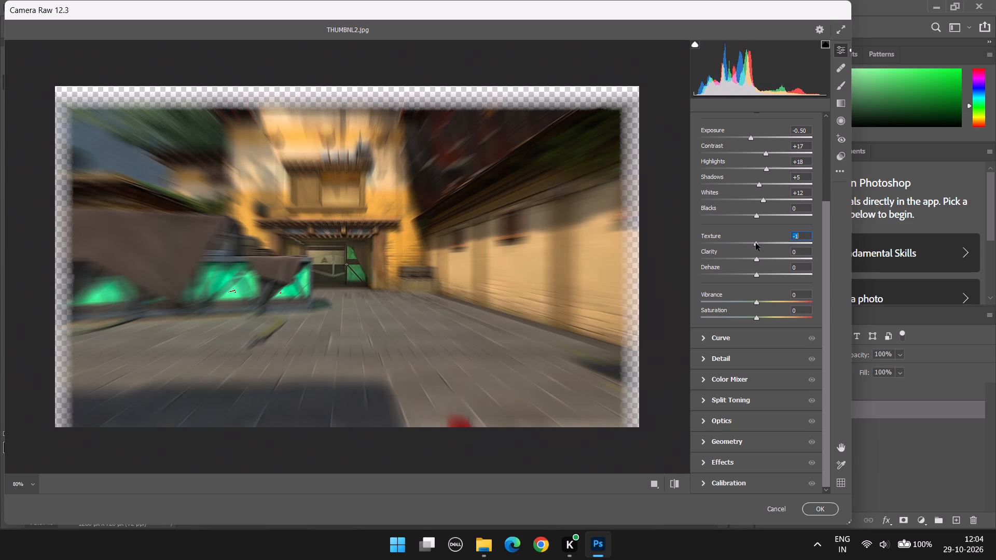
pyautogui.moveTo(760, 260); pyautogui.dragTo(734, 258)
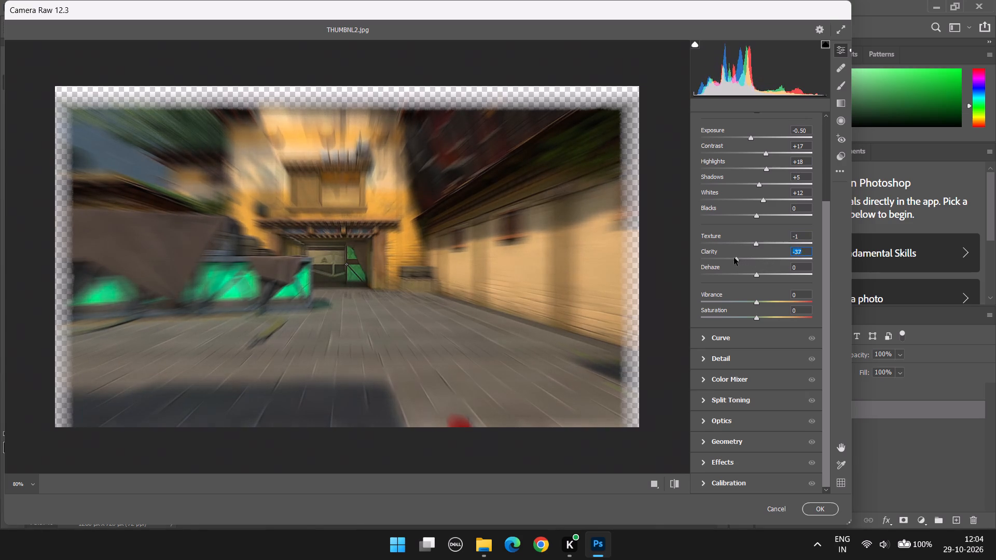
pyautogui.moveTo(734, 258); pyautogui.dragTo(741, 261)
pyautogui.moveTo(741, 261); pyautogui.dragTo(753, 261)
pyautogui.scroll(-1, 760, 309)
pyautogui.click(760, 320)
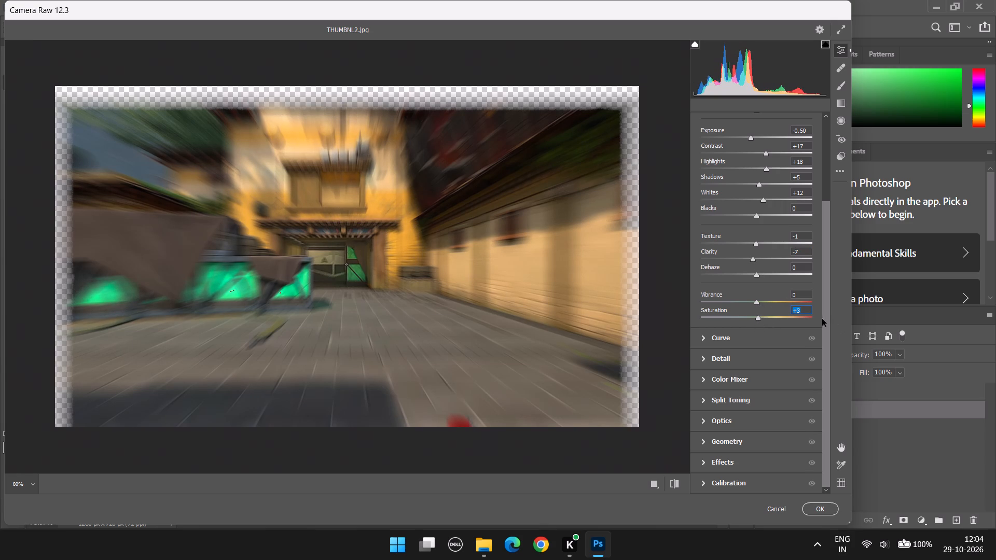
pyautogui.press('0')
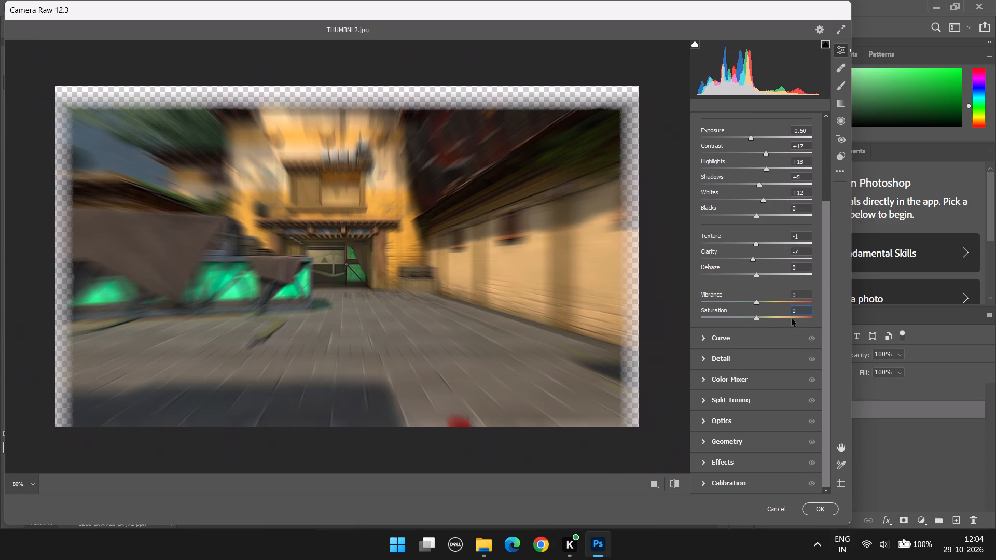
pyautogui.scroll(-2, 740, 356)
pyautogui.click(823, 506)
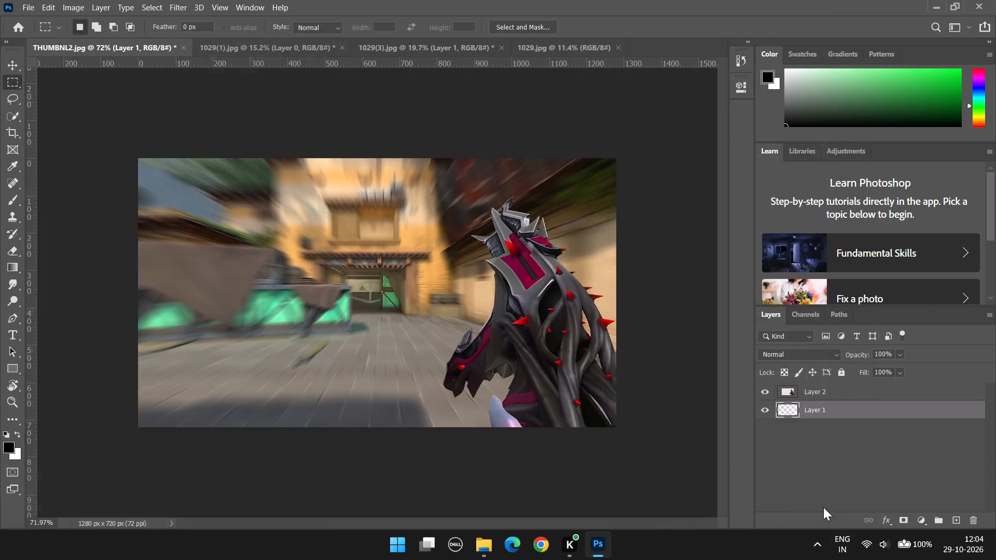
# Switch to 1029.jpg, the image of the fist gripping the red karambit, and unlock its Background layer.
pyautogui.scroll(-3, 444, 347)
pyautogui.keyDown('alt'); pyautogui.scroll(5, 444, 347); pyautogui.keyUp('alt')
pyautogui.keyDown('alt'); pyautogui.scroll(-4, 445, 347); pyautogui.keyUp('alt')
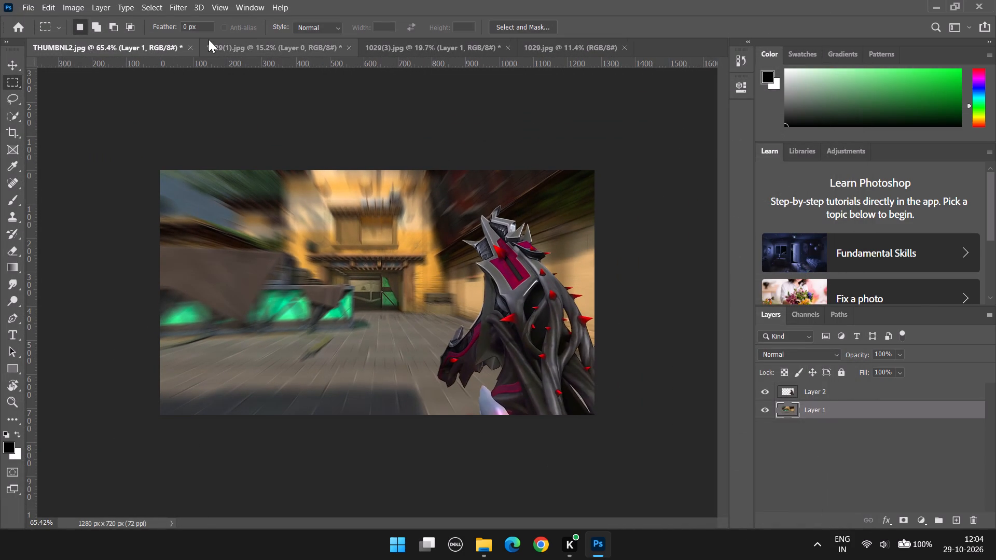
pyautogui.click(231, 49)
pyautogui.keyDown('alt'); pyautogui.scroll(1, 500, 221); pyautogui.keyUp('alt')
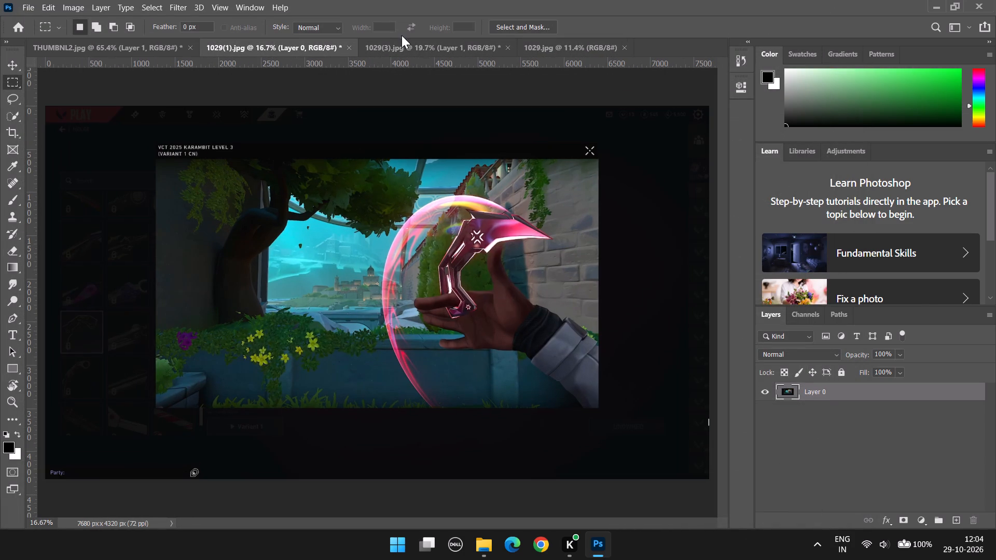
pyautogui.click(403, 41)
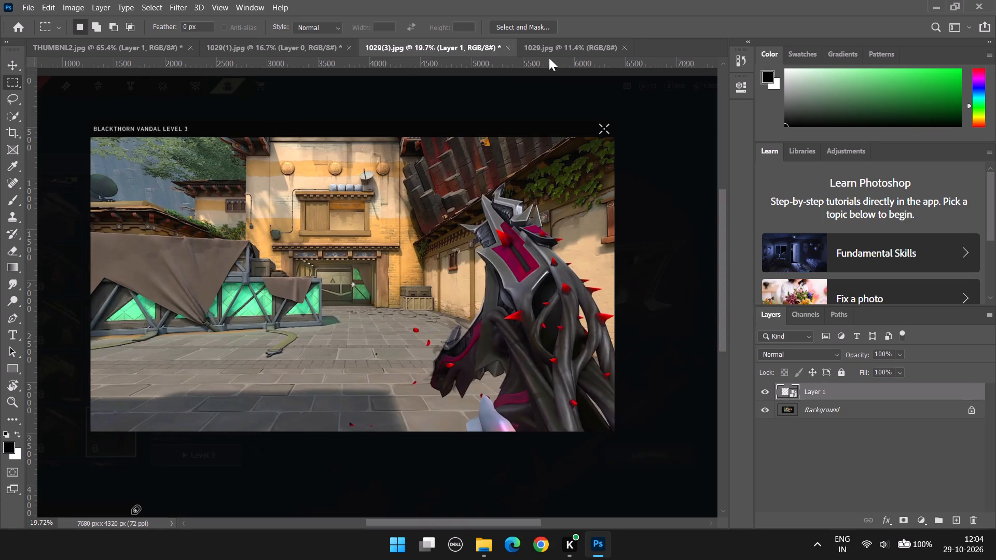
pyautogui.click(549, 55)
pyautogui.keyDown('alt'); pyautogui.scroll(7, 510, 296); pyautogui.keyUp('alt')
pyautogui.keyDown('alt'); pyautogui.scroll(-3, 561, 331); pyautogui.keyUp('alt')
pyautogui.scroll(4, 606, 381)
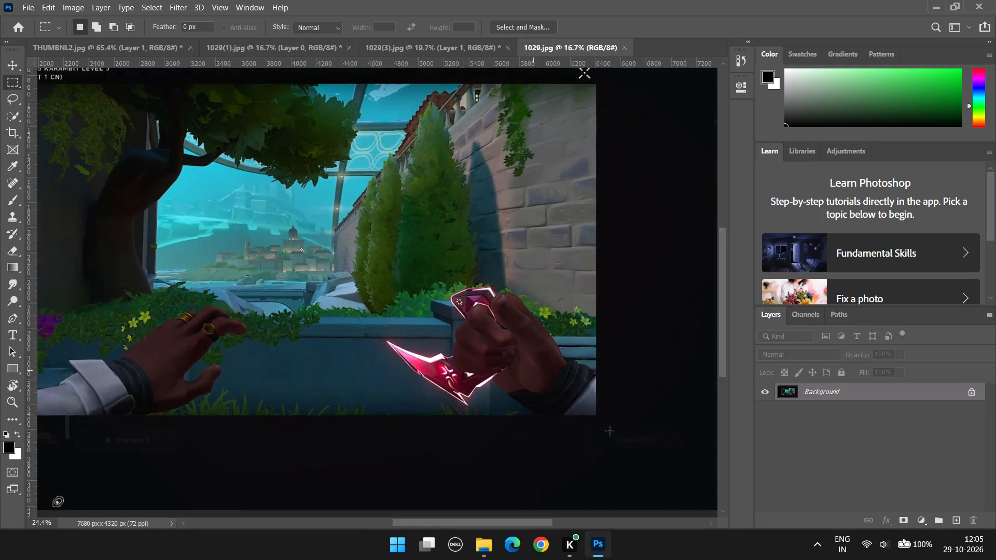
pyautogui.scroll(5, 610, 430)
pyautogui.click(974, 393)
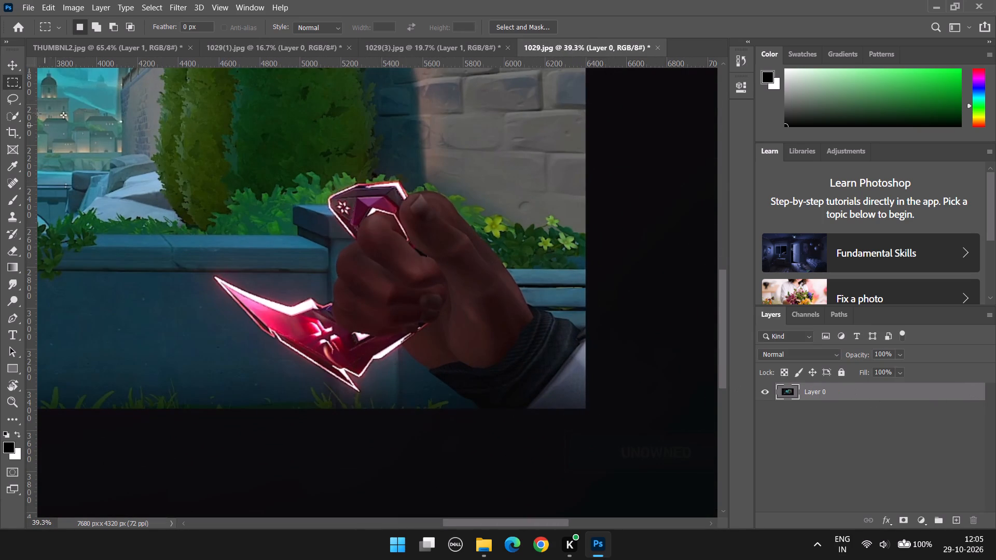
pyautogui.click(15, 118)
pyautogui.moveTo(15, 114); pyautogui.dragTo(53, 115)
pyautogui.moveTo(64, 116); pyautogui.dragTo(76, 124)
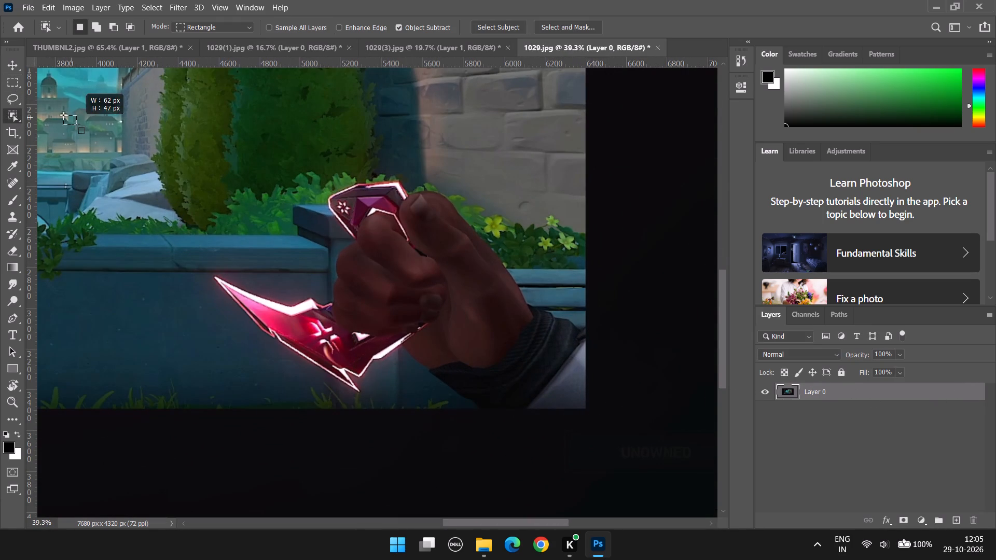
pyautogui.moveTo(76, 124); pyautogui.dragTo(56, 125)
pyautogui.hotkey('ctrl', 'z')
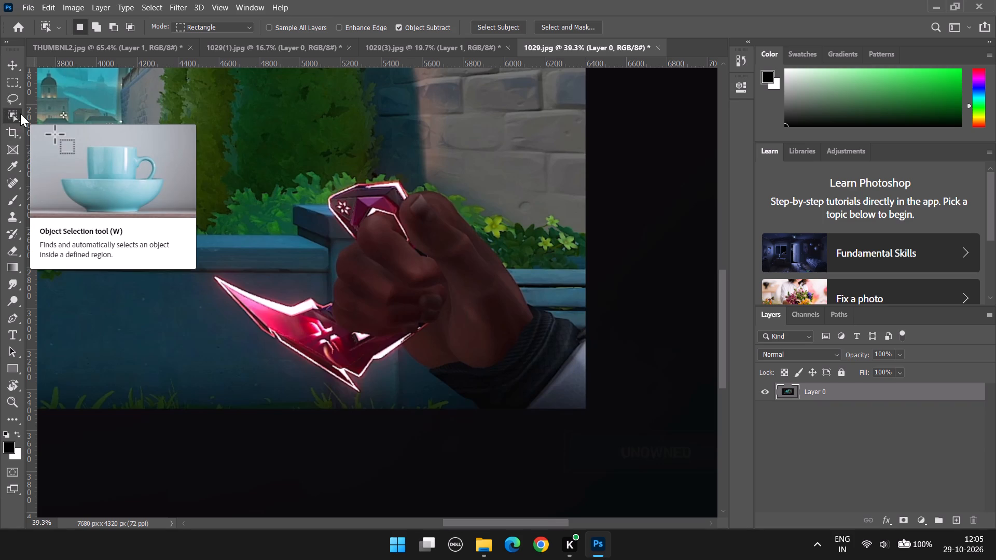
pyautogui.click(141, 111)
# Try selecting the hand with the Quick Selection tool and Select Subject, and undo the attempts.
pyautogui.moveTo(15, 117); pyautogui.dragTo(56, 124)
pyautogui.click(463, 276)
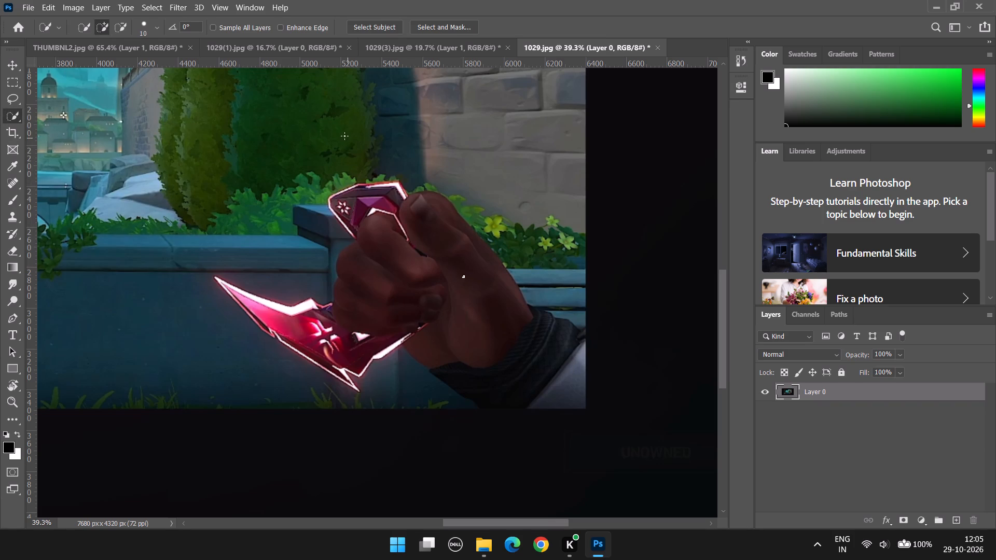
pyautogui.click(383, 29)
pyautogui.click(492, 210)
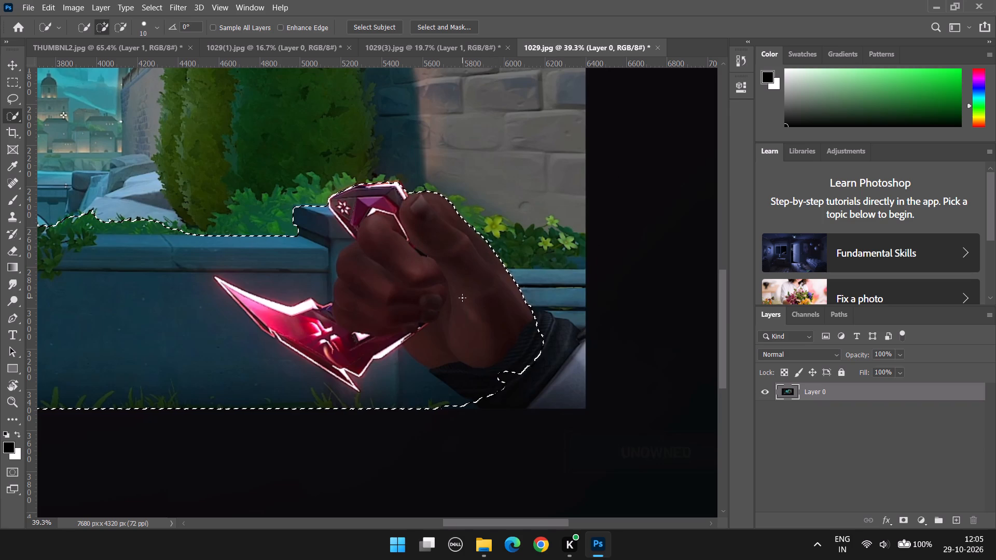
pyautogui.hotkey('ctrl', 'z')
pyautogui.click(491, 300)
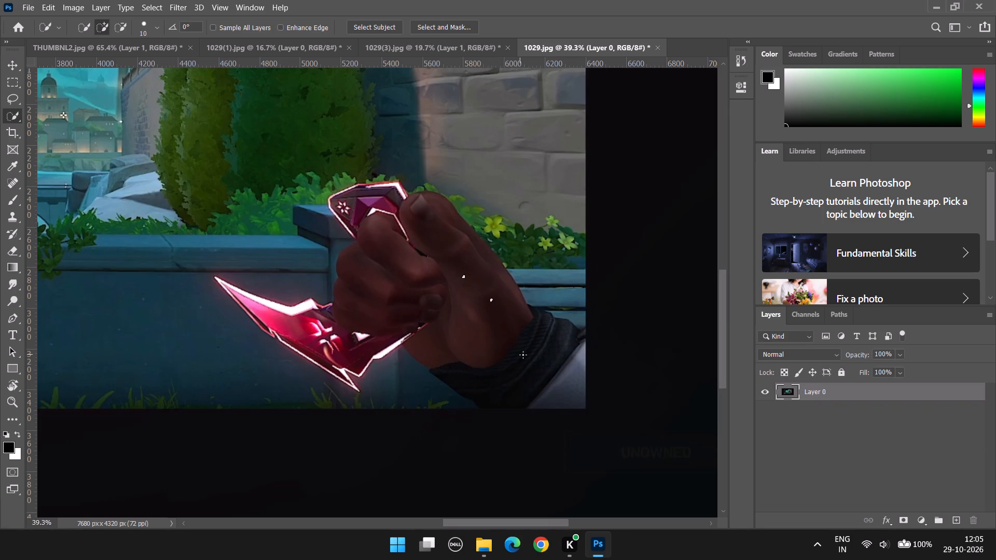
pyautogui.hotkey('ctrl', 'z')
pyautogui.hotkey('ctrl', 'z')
# Make a base selection of the sleeve, wrist and fist with the Quick Selection tool.
pyautogui.keyDown('alt'); pyautogui.scroll(6, 547, 346); pyautogui.keyUp('alt')
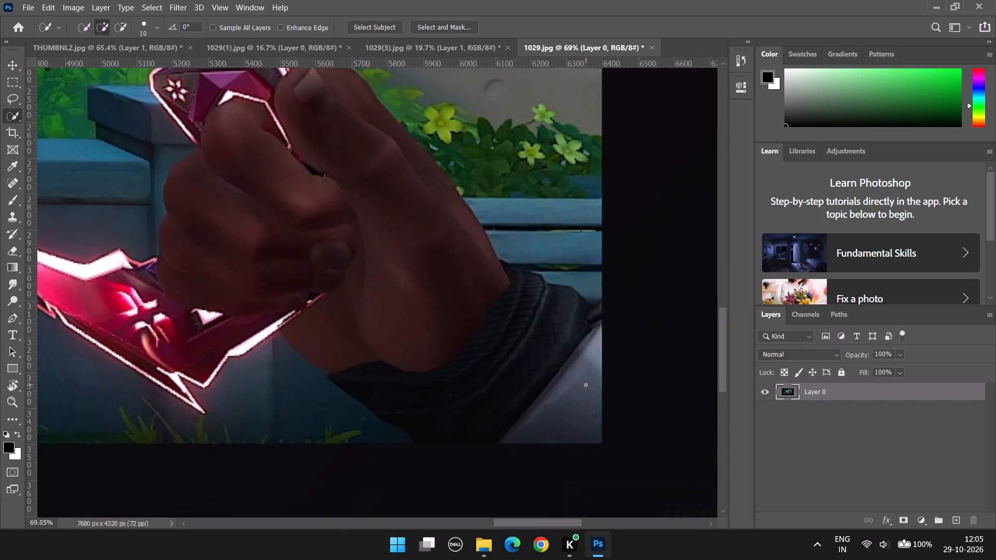
pyautogui.moveTo(587, 385); pyautogui.dragTo(364, 222)
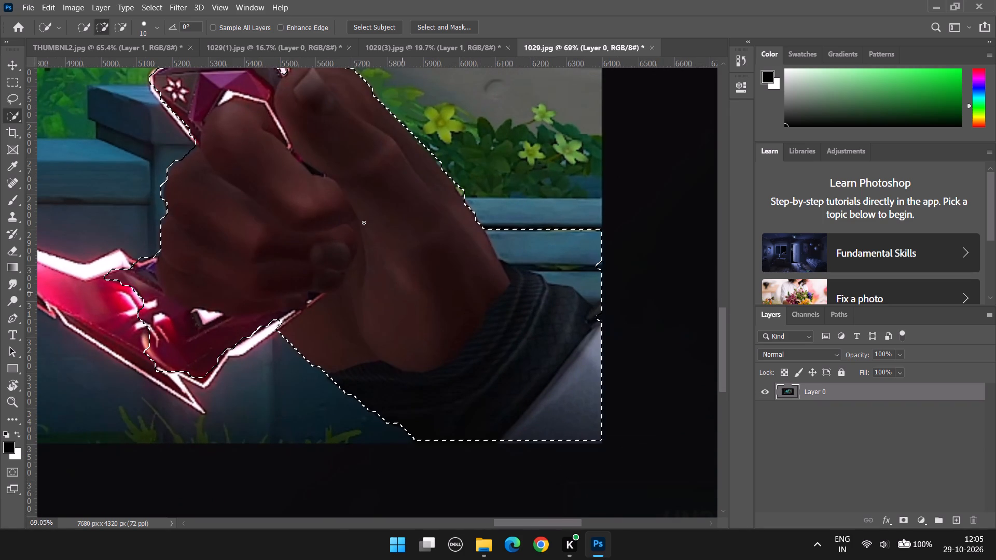
pyautogui.moveTo(364, 222); pyautogui.dragTo(364, 220)
# Refine the selection around the thumb and knife handle, subtracting the foliage above the thumb and adding the handle's white outline.
pyautogui.scroll(11, 364, 218)
pyautogui.scroll(6, 277, 180)
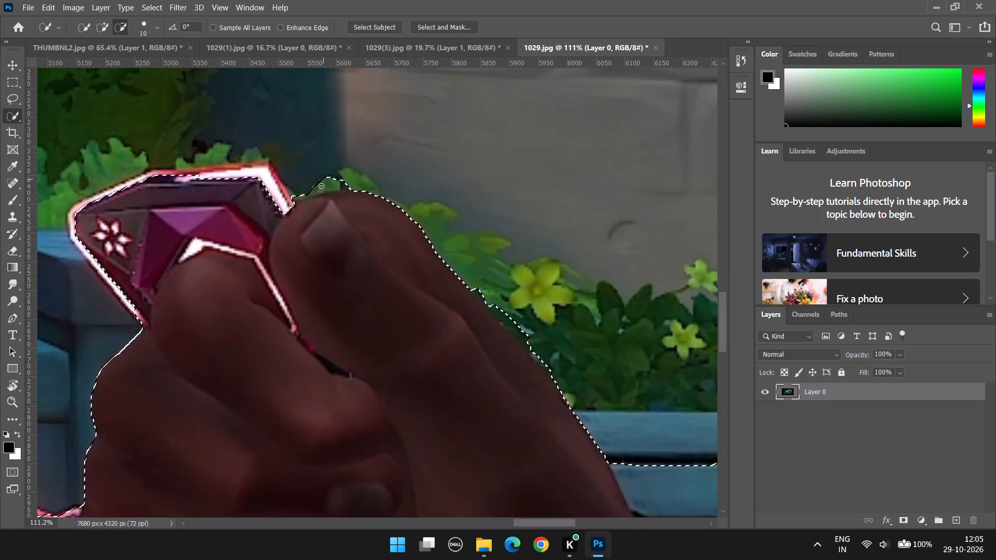
pyautogui.keyDown('alt'); pyautogui.moveTo(299, 192); pyautogui.dragTo(373, 188); pyautogui.keyUp('alt')
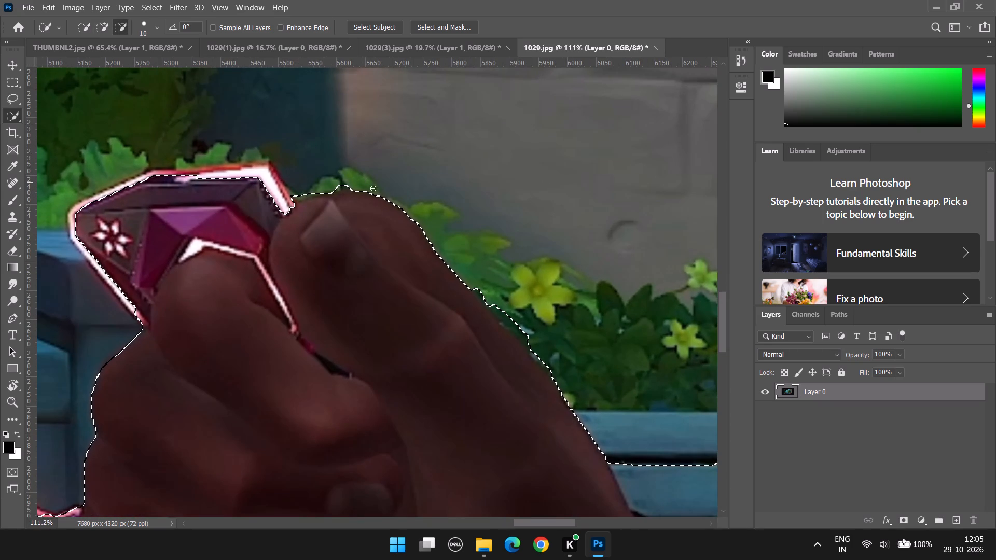
pyautogui.keyDown('alt'); pyautogui.moveTo(373, 188); pyautogui.dragTo(308, 194); pyautogui.keyUp('alt')
pyautogui.moveTo(276, 193); pyautogui.dragTo(263, 164)
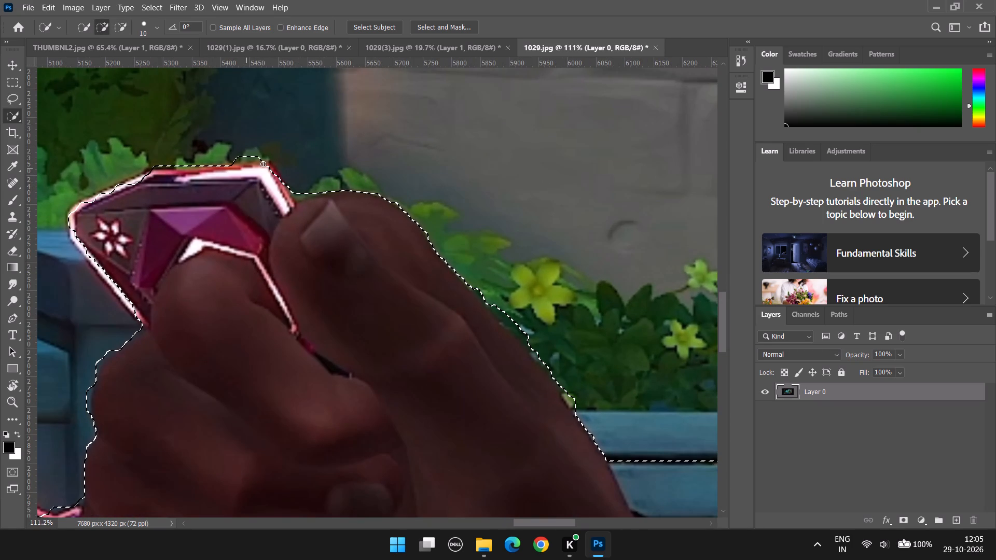
pyautogui.moveTo(263, 164); pyautogui.dragTo(149, 344)
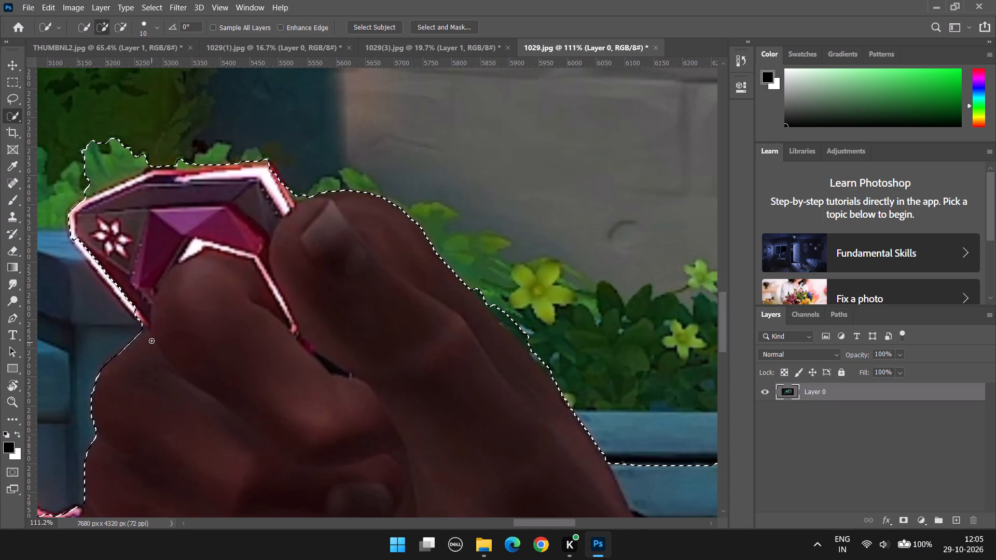
# Add the rest of the karambit blade to the selection, from the white edge beneath the fist to both pointed tips.
pyautogui.scroll(-20, 152, 341)
pyautogui.scroll(-3, 152, 341)
pyautogui.moveTo(336, 360); pyautogui.dragTo(280, 391)
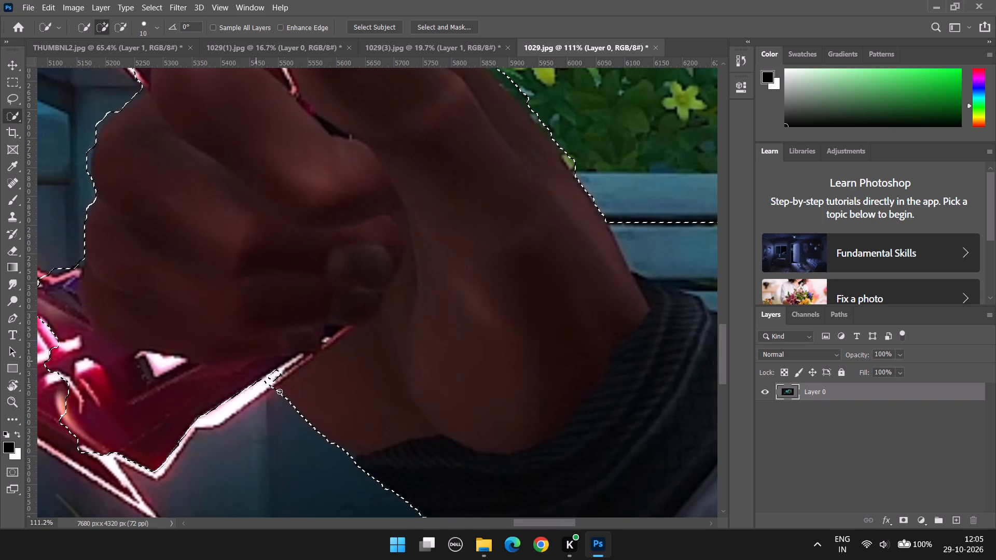
pyautogui.moveTo(280, 391); pyautogui.dragTo(153, 455)
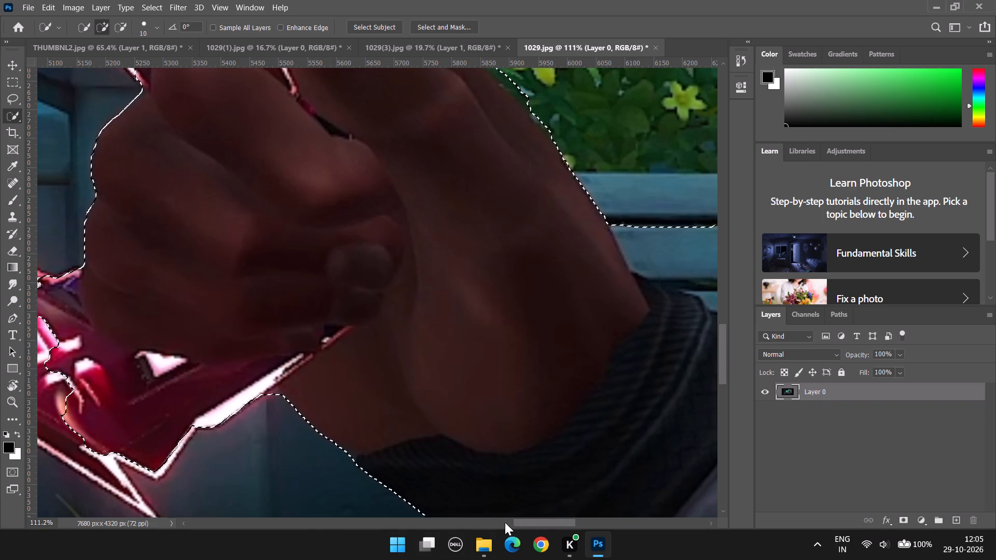
pyautogui.moveTo(519, 524); pyautogui.dragTo(475, 526)
pyautogui.scroll(2, 447, 342)
pyautogui.moveTo(529, 311); pyautogui.dragTo(516, 306)
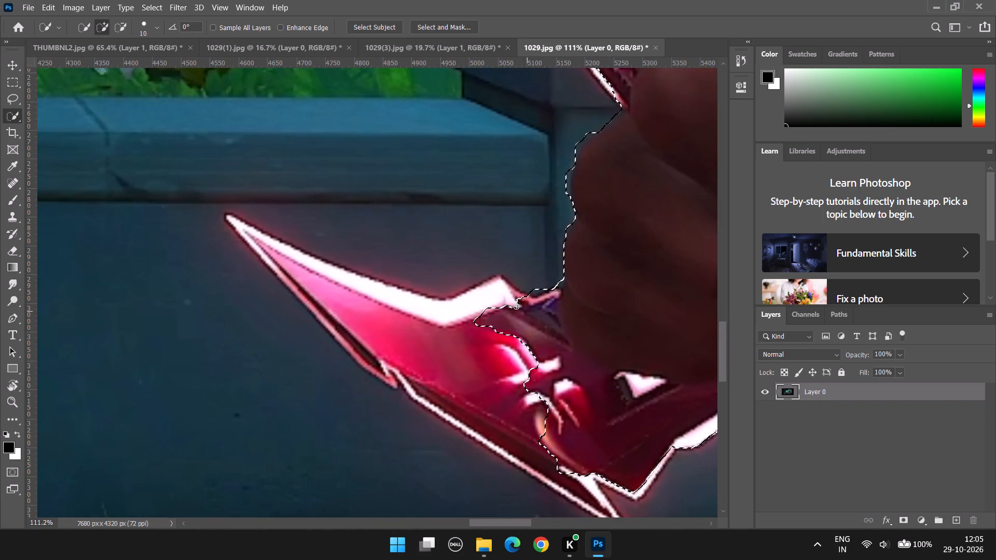
pyautogui.moveTo(516, 306); pyautogui.dragTo(224, 215)
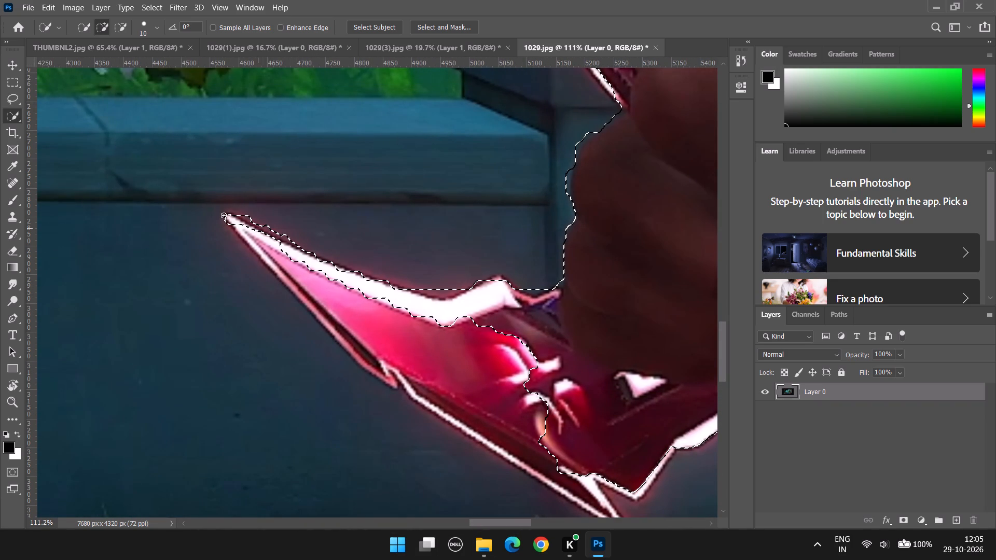
pyautogui.moveTo(224, 215); pyautogui.dragTo(494, 434)
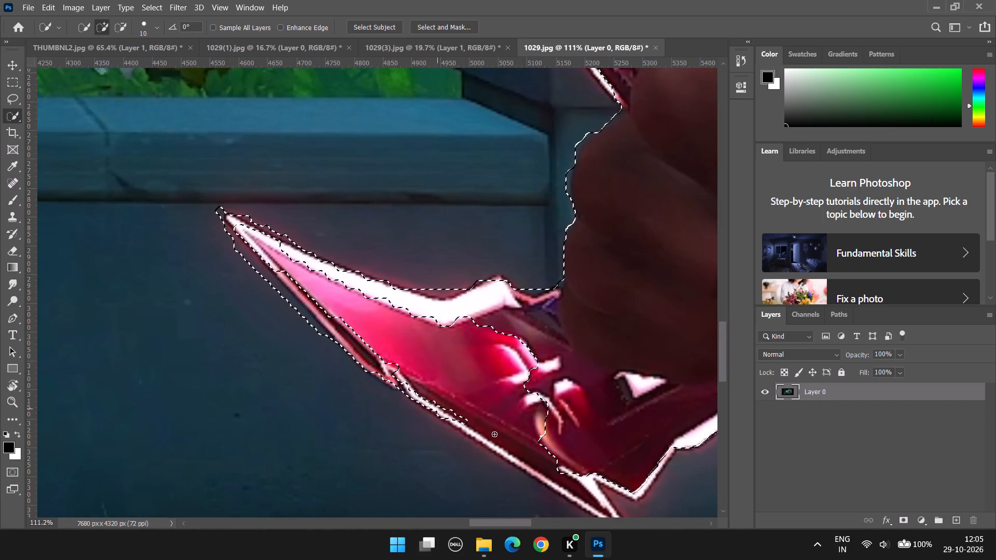
pyautogui.moveTo(494, 434); pyautogui.dragTo(607, 508)
pyautogui.scroll(-12, 590, 438)
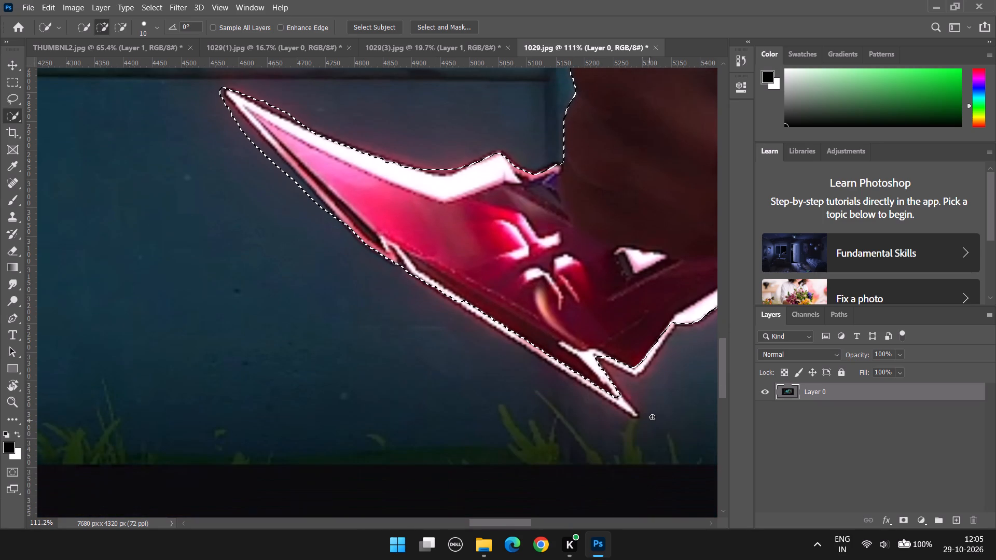
pyautogui.moveTo(607, 396); pyautogui.dragTo(642, 418)
# Subtract the blue bench slats behind the wrist and above the dark sleeve cuff from the selection, out to the image's edge.
pyautogui.keyDown('alt'); pyautogui.scroll(-6, 674, 461); pyautogui.keyUp('alt')
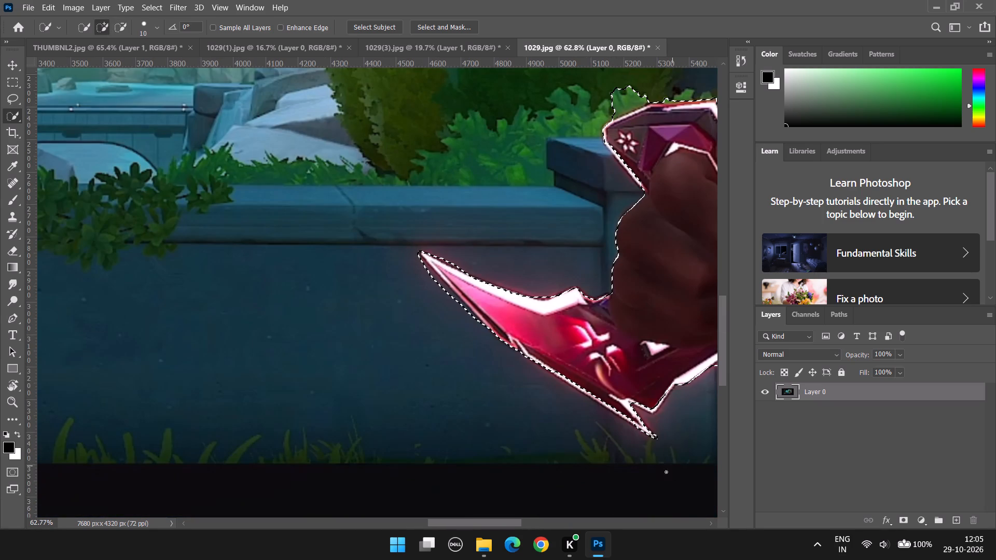
pyautogui.moveTo(505, 524); pyautogui.dragTo(545, 528)
pyautogui.keyDown('alt'); pyautogui.scroll(7, 523, 373); pyautogui.keyUp('alt')
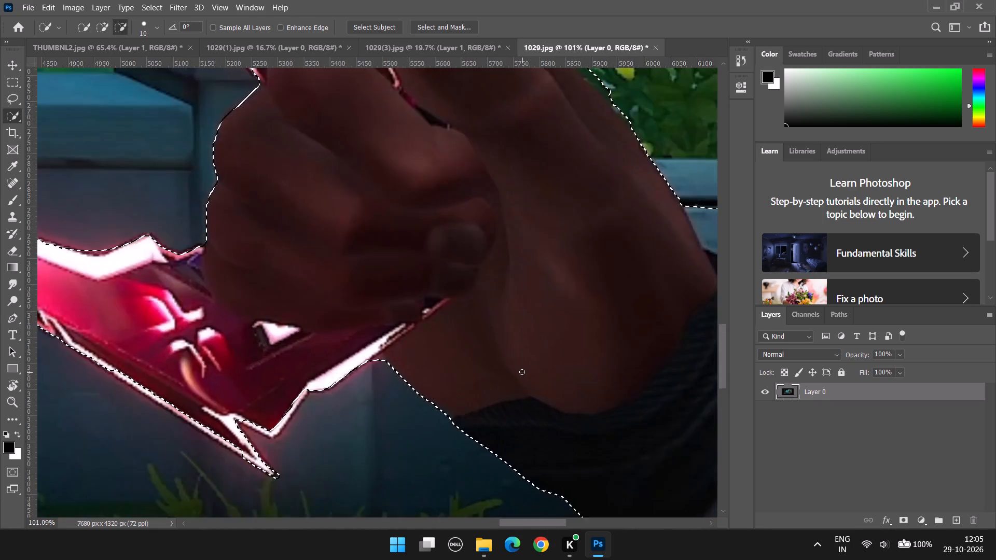
pyautogui.keyDown('alt'); pyautogui.scroll(3, 522, 372); pyautogui.keyUp('alt')
pyautogui.keyDown('alt'); pyautogui.scroll(-18, 385, 366); pyautogui.keyUp('alt')
pyautogui.keyDown('alt'); pyautogui.scroll(4, 688, 381); pyautogui.keyUp('alt')
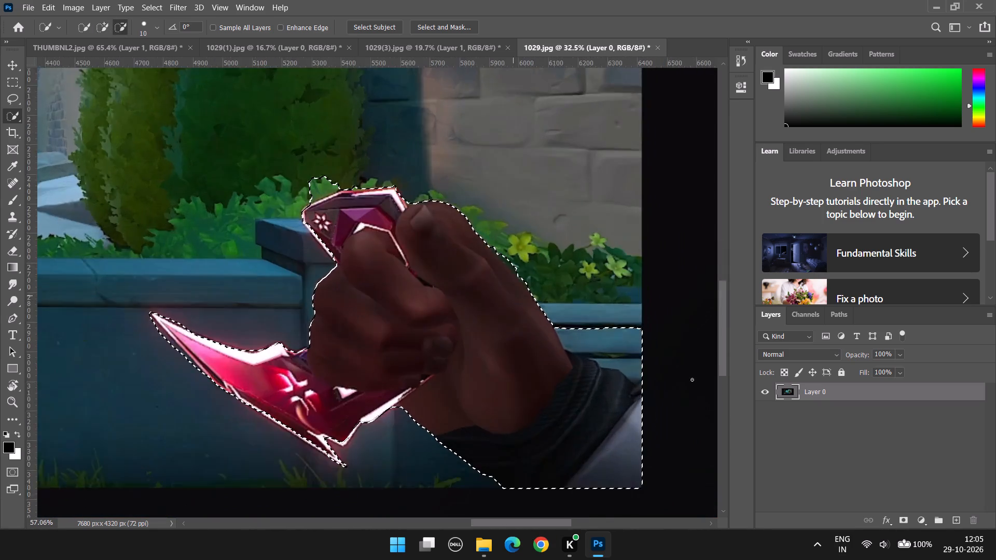
pyautogui.keyDown('alt'); pyautogui.scroll(16, 692, 380); pyautogui.keyUp('alt')
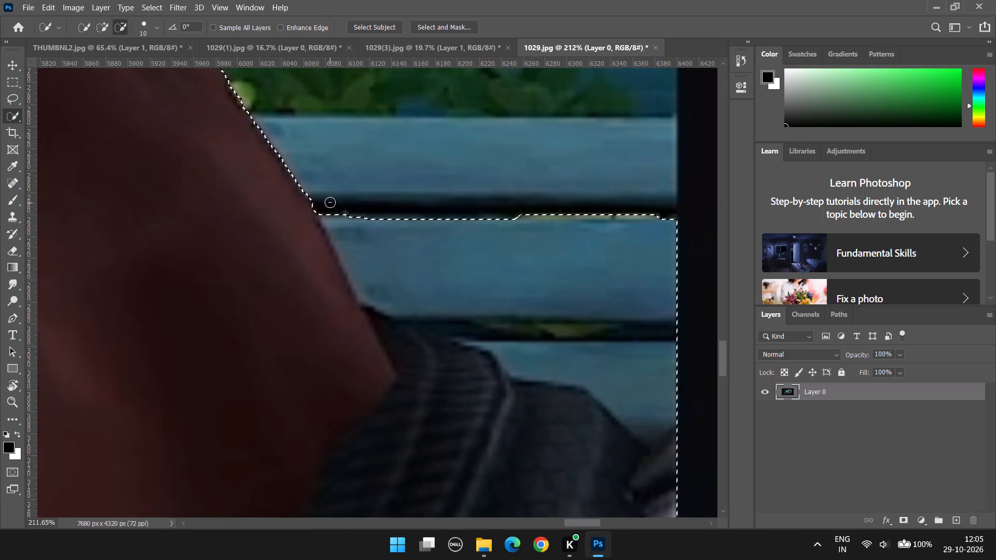
pyautogui.keyDown('alt'); pyautogui.moveTo(327, 204); pyautogui.dragTo(367, 301); pyautogui.keyUp('alt')
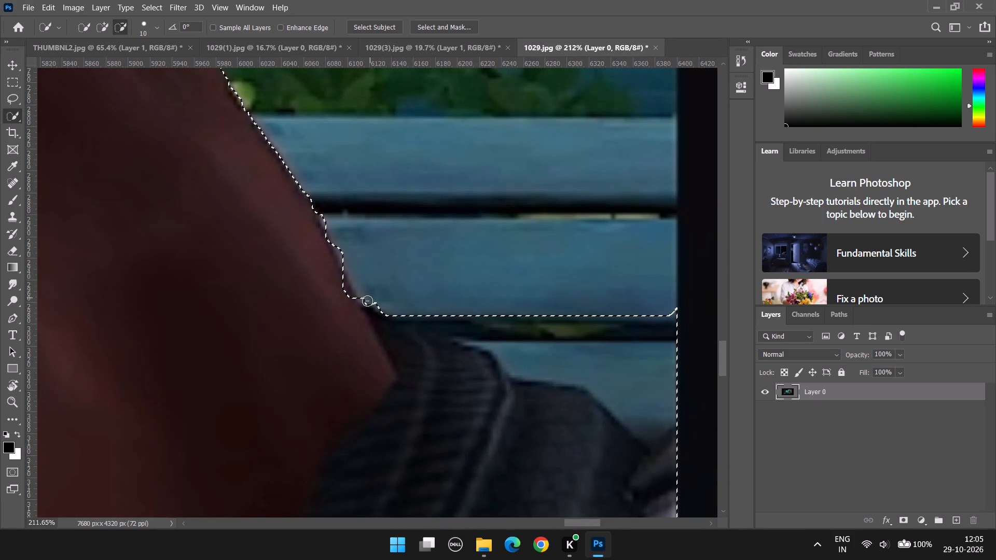
pyautogui.keyDown('alt'); pyautogui.moveTo(367, 301); pyautogui.dragTo(413, 313); pyautogui.keyUp('alt')
pyautogui.scroll(-3, 478, 363)
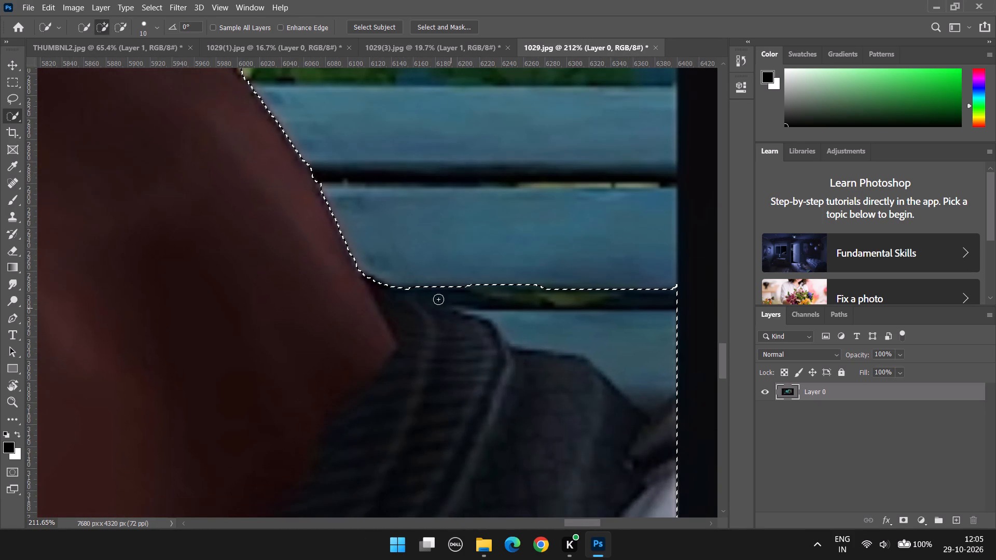
pyautogui.keyDown('alt'); pyautogui.moveTo(434, 285); pyautogui.dragTo(548, 345); pyautogui.keyUp('alt')
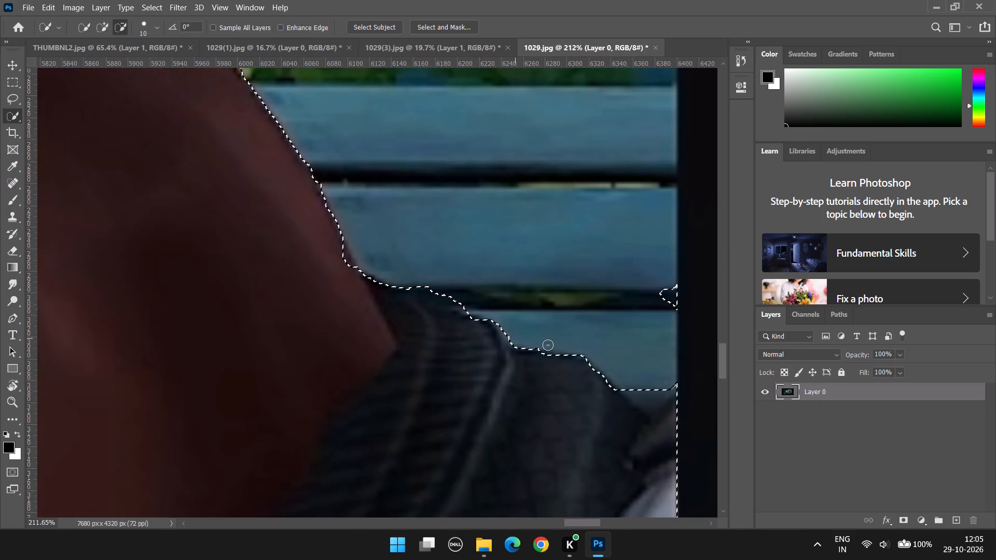
pyautogui.keyDown('alt'); pyautogui.moveTo(548, 345); pyautogui.dragTo(589, 352); pyautogui.keyUp('alt')
pyautogui.scroll(-3, 574, 378)
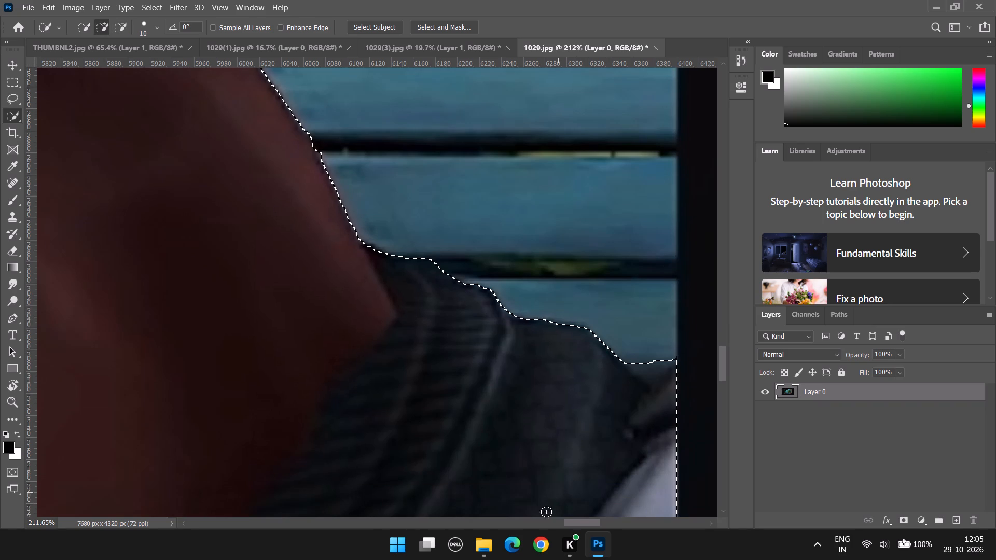
pyautogui.moveTo(574, 525); pyautogui.dragTo(580, 524)
pyautogui.keyDown('alt'); pyautogui.scroll(8, 539, 382); pyautogui.keyUp('alt')
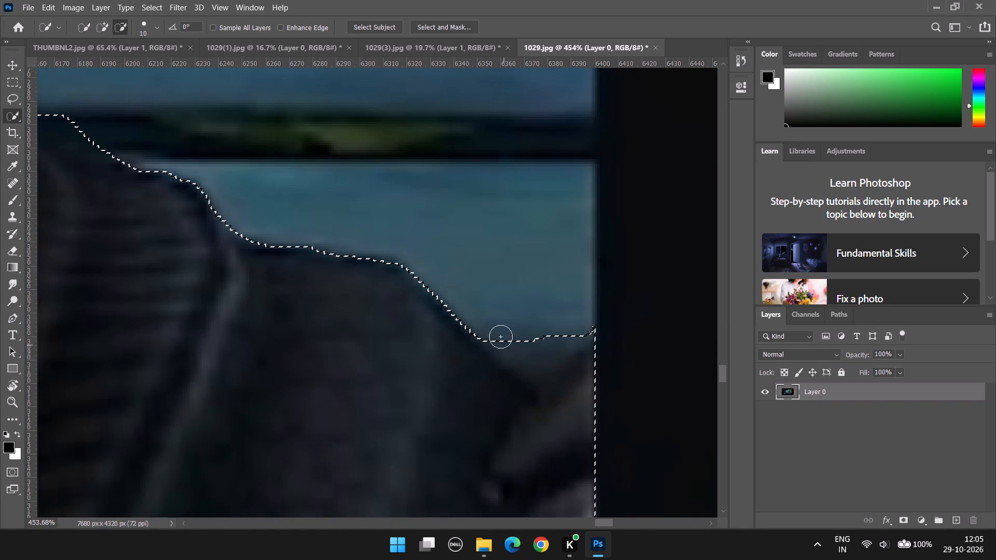
pyautogui.keyDown('alt'); pyautogui.moveTo(497, 331); pyautogui.dragTo(652, 299); pyautogui.keyUp('alt')
# Add the white outline around the blade's lower corner, beside the forked tip, to the selection.
pyautogui.scroll(-14, 628, 388)
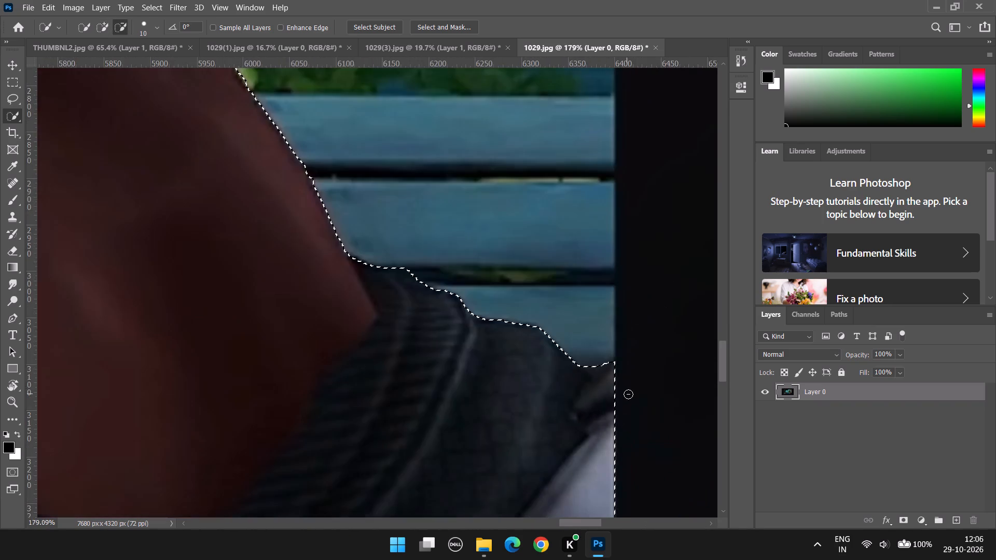
pyautogui.scroll(-12, 628, 394)
pyautogui.keyDown('alt'); pyautogui.scroll(-3, 632, 395); pyautogui.keyUp('alt')
pyautogui.keyDown('alt'); pyautogui.scroll(-5, 627, 455); pyautogui.keyUp('alt')
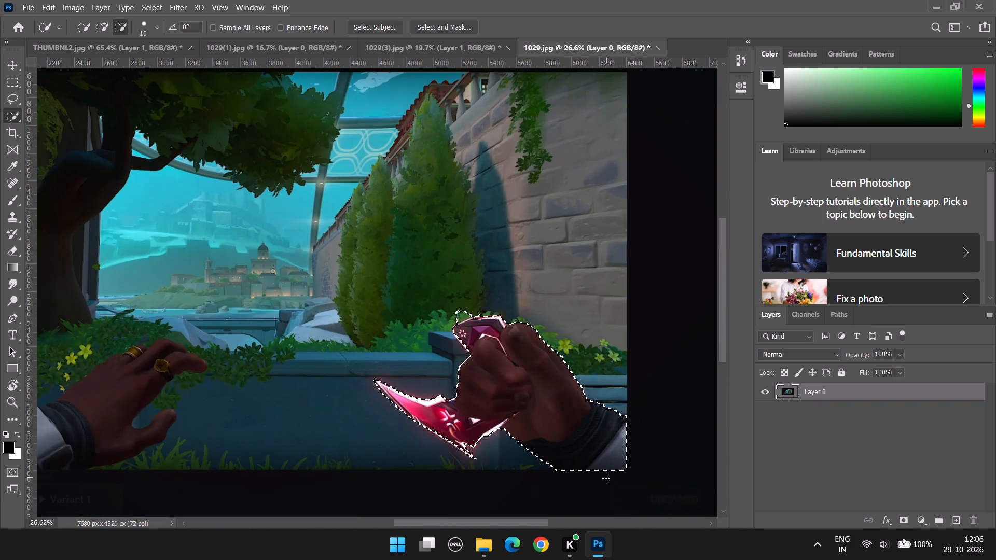
pyautogui.keyDown('alt'); pyautogui.scroll(11, 583, 488); pyautogui.keyUp('alt')
pyautogui.keyDown('alt'); pyautogui.scroll(7, 338, 303); pyautogui.keyUp('alt')
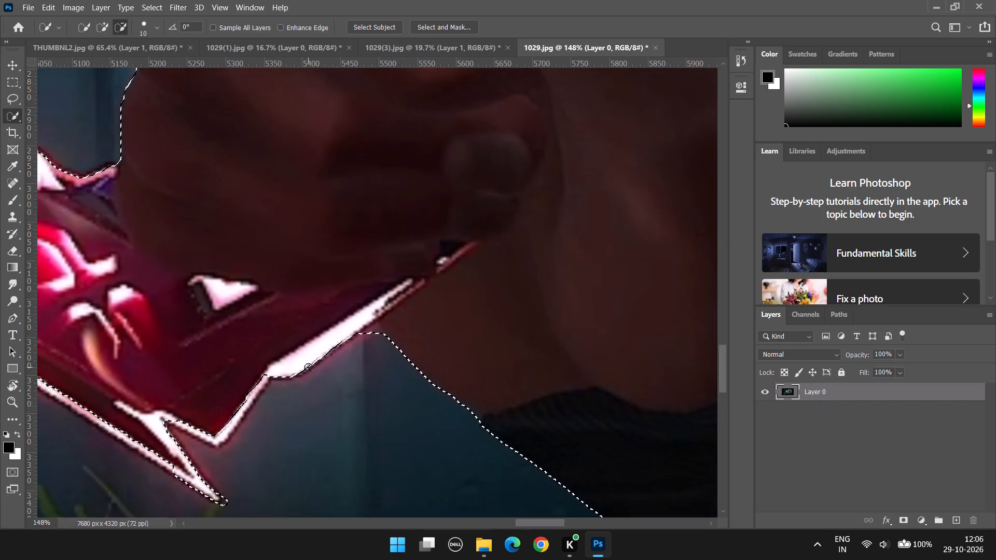
pyautogui.scroll(-6, 156, 393)
pyautogui.scroll(-6, 287, 481)
pyautogui.keyDown('alt'); pyautogui.scroll(9, 143, 250); pyautogui.keyUp('alt')
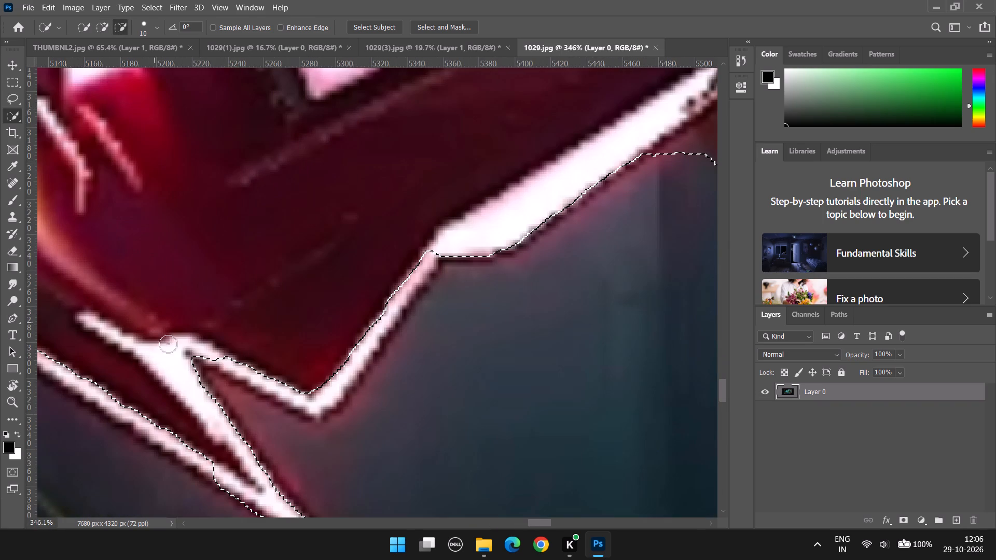
pyautogui.moveTo(211, 347); pyautogui.dragTo(350, 369)
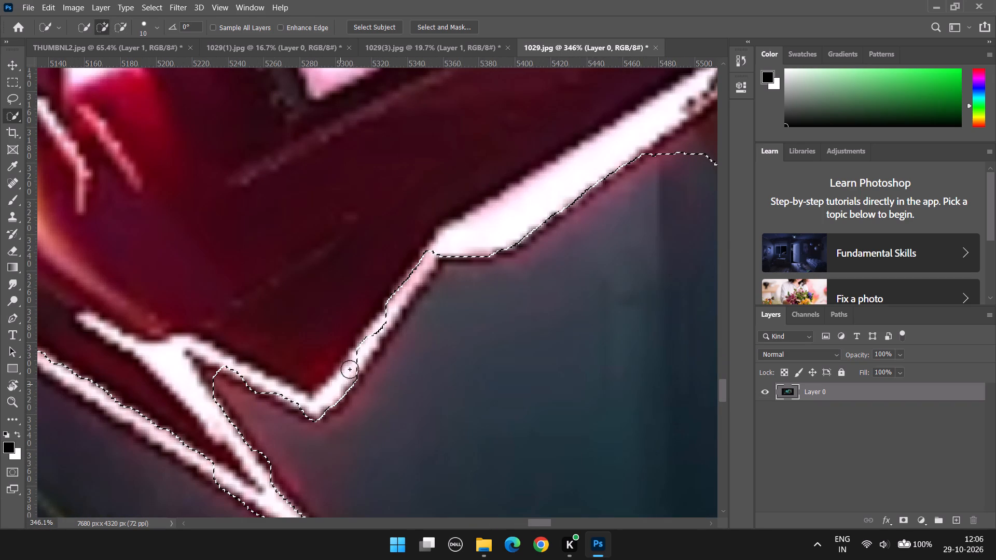
pyautogui.moveTo(350, 369); pyautogui.dragTo(447, 234)
pyautogui.scroll(-1, 404, 318)
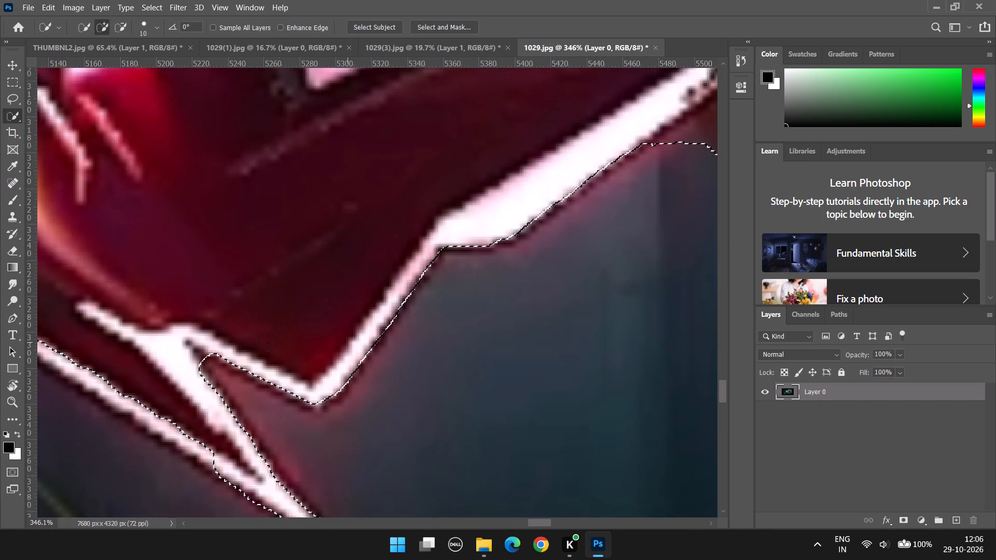
# Refine the selection in the notch between the blade's lower corner and forked tip, keeping the white outlines and excluding the background.
pyautogui.keyDown('alt'); pyautogui.scroll(4, 173, 334); pyautogui.keyUp('alt')
pyautogui.keyDown('alt'); pyautogui.moveTo(223, 372); pyautogui.dragTo(206, 353); pyautogui.keyUp('alt')
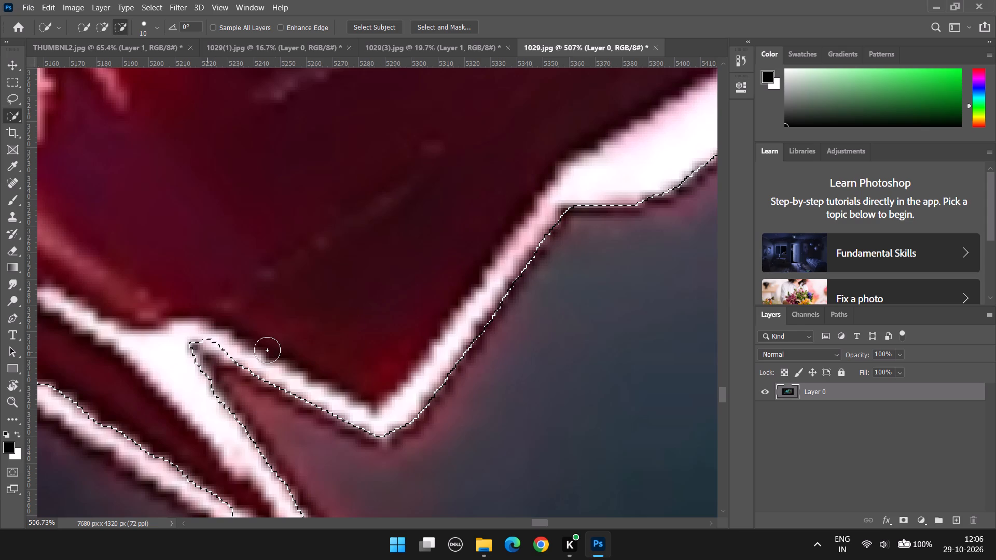
pyautogui.scroll(-4, 246, 344)
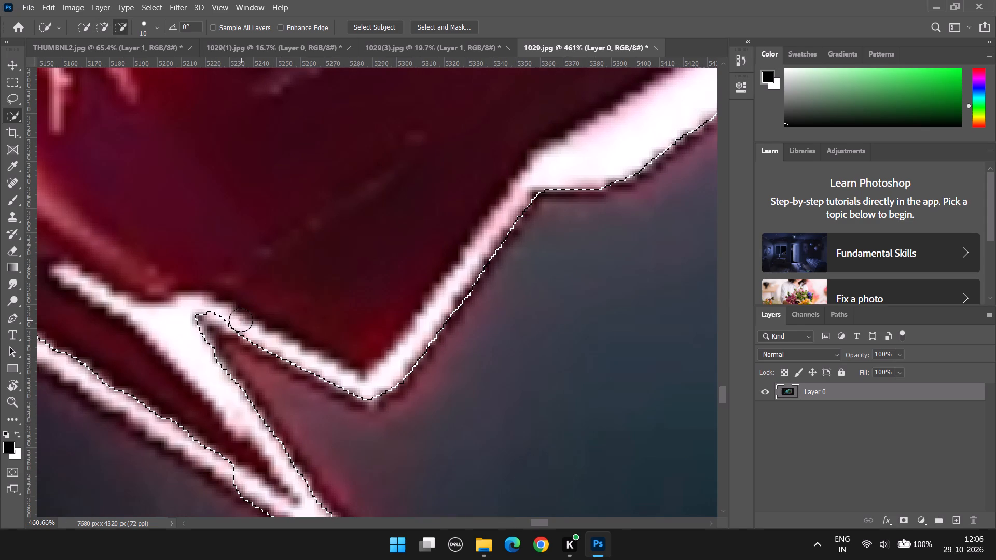
pyautogui.keyDown('alt'); pyautogui.click(238, 317); pyautogui.keyUp('alt')
pyautogui.moveTo(269, 327); pyautogui.dragTo(215, 309)
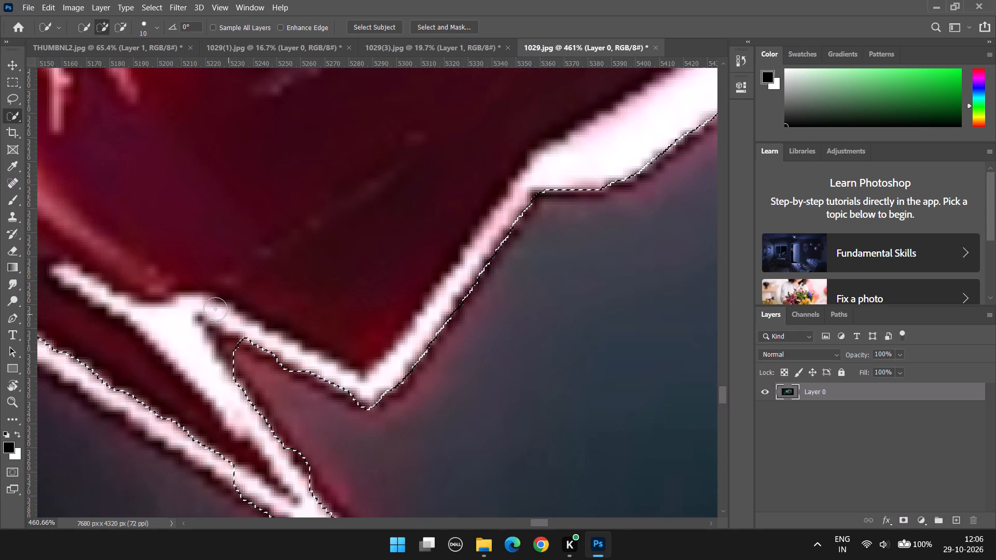
pyautogui.moveTo(215, 309); pyautogui.dragTo(215, 309)
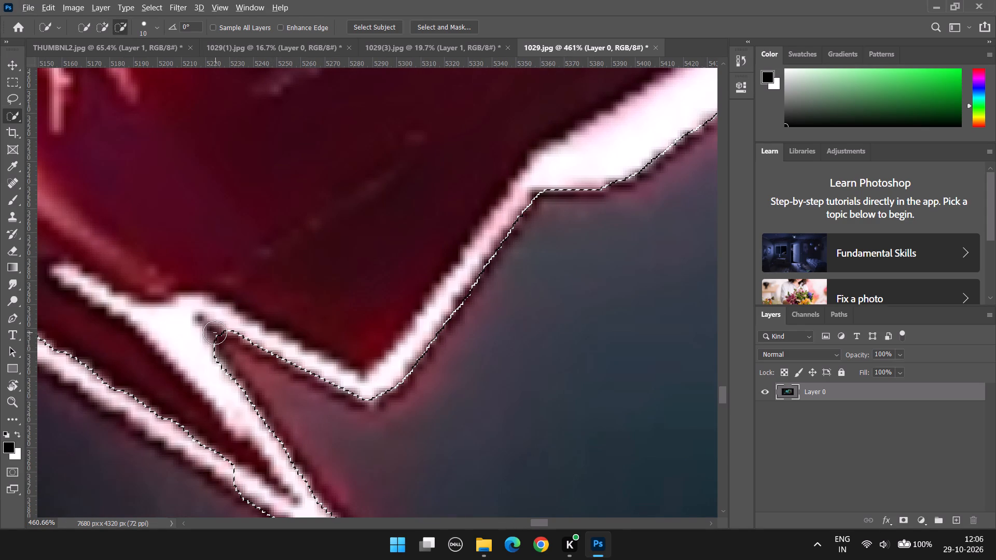
pyautogui.keyDown('alt'); pyautogui.click(210, 330); pyautogui.keyUp('alt')
pyautogui.moveTo(202, 353); pyautogui.dragTo(200, 350)
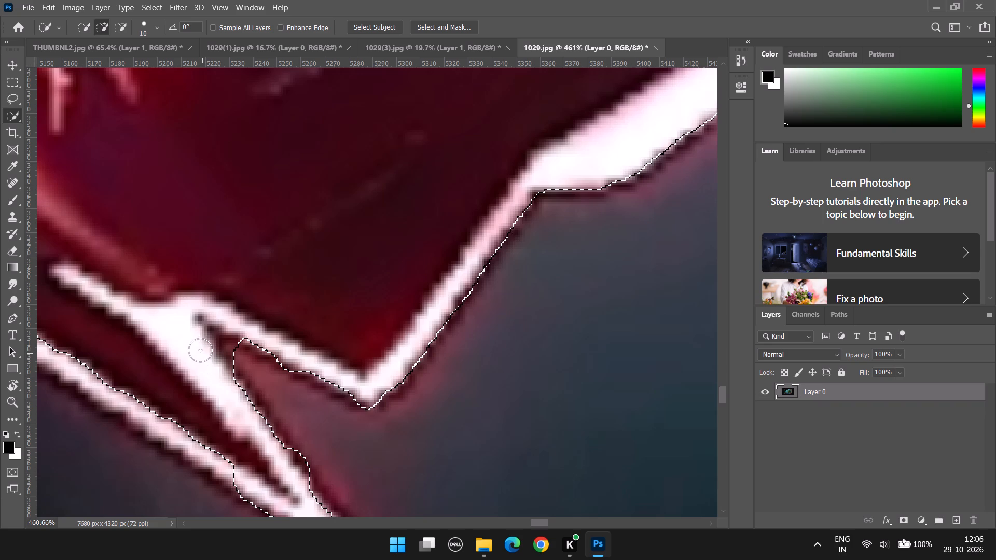
pyautogui.moveTo(200, 350); pyautogui.dragTo(183, 311)
# Trim the excess background from the selection around the end of the blade's lower forked tip.
pyautogui.keyDown('alt'); pyautogui.scroll(-12, 253, 357); pyautogui.keyUp('alt')
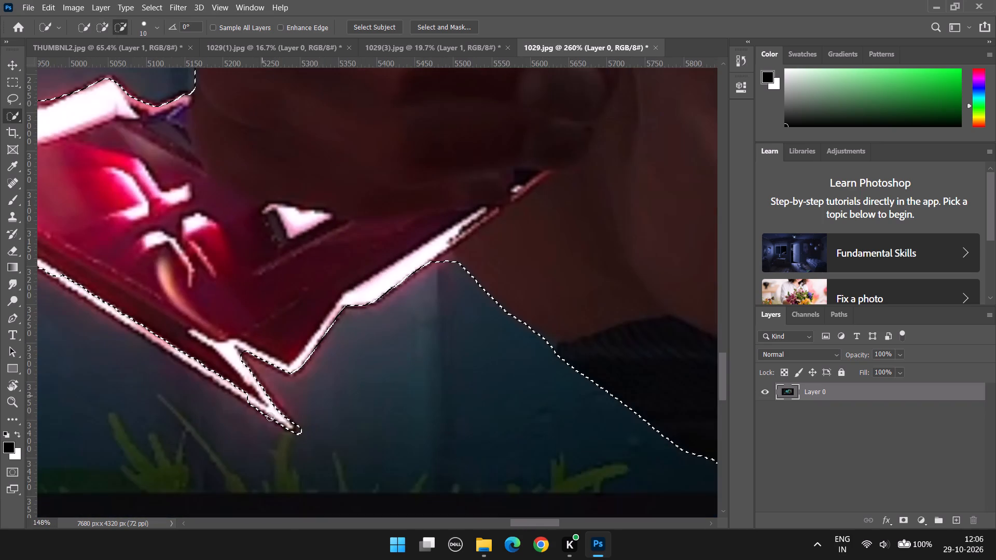
pyautogui.keyDown('alt'); pyautogui.scroll(11, 269, 446); pyautogui.keyUp('alt')
pyautogui.keyDown('alt'); pyautogui.moveTo(322, 387); pyautogui.dragTo(278, 433); pyautogui.keyUp('alt')
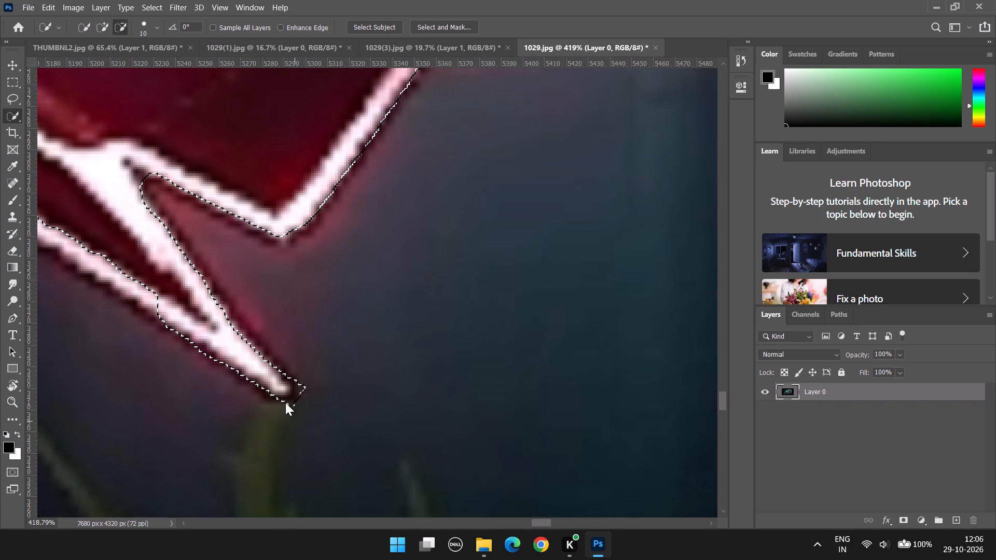
pyautogui.keyDown('alt'); pyautogui.moveTo(308, 373); pyautogui.dragTo(212, 412); pyautogui.keyUp('alt')
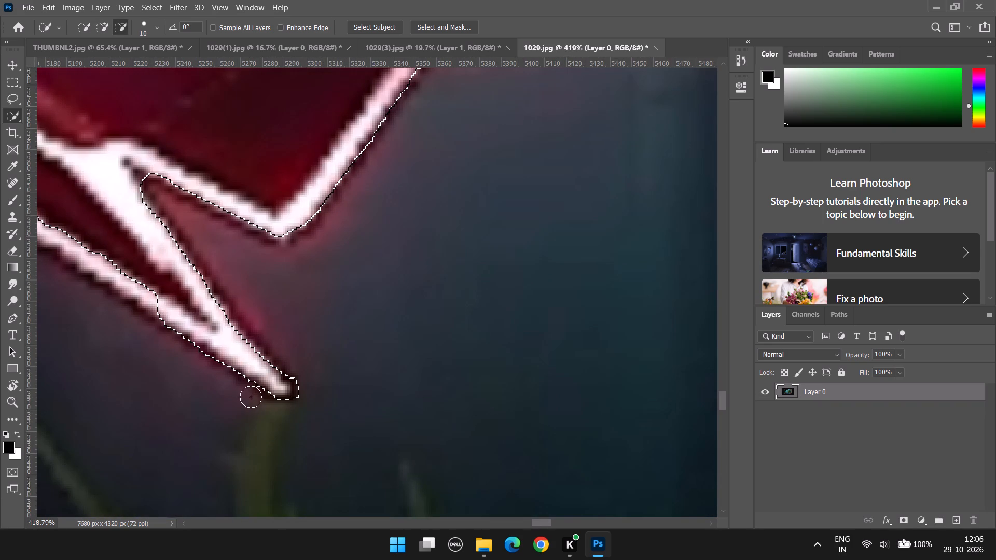
# Add the white outline along the blade's lower edge to the selection, working from the forked tip toward the long point.
pyautogui.keyDown('alt'); pyautogui.scroll(-12, 267, 386); pyautogui.keyUp('alt')
pyautogui.moveTo(520, 520); pyautogui.dragTo(505, 521)
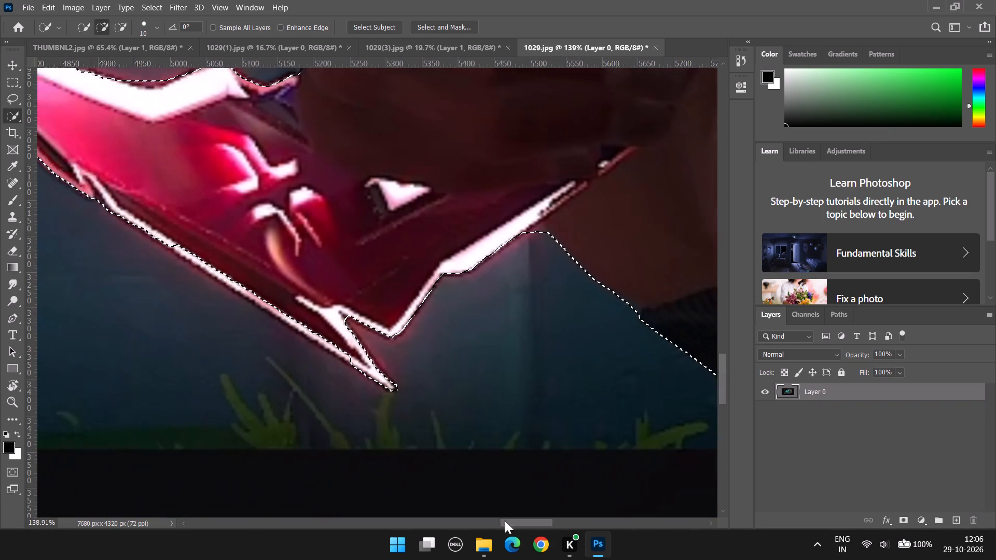
pyautogui.moveTo(505, 521); pyautogui.dragTo(480, 516)
pyautogui.scroll(5, 671, 415)
pyautogui.moveTo(497, 520); pyautogui.dragTo(519, 523)
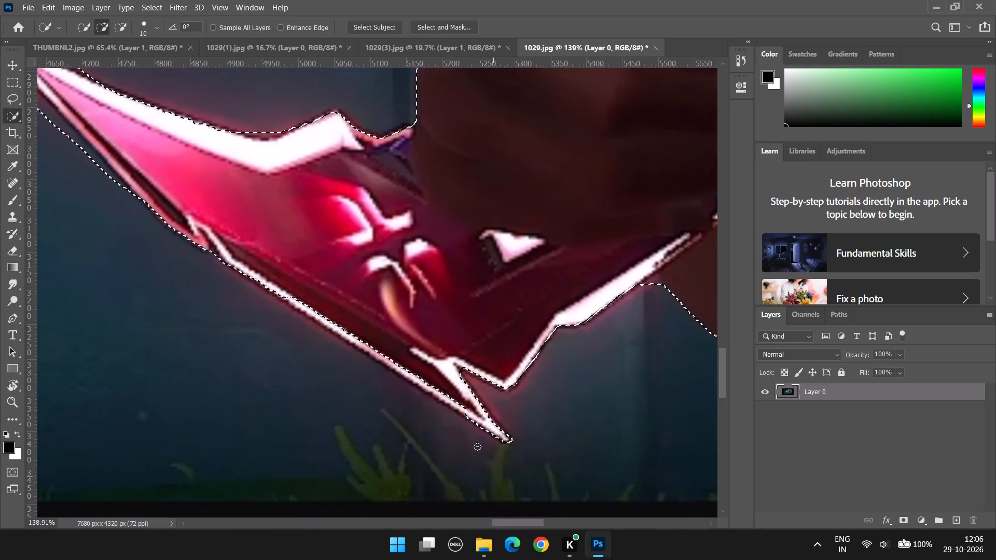
pyautogui.keyDown('alt'); pyautogui.scroll(12, 469, 431); pyautogui.keyUp('alt')
pyautogui.moveTo(464, 389); pyautogui.dragTo(355, 310)
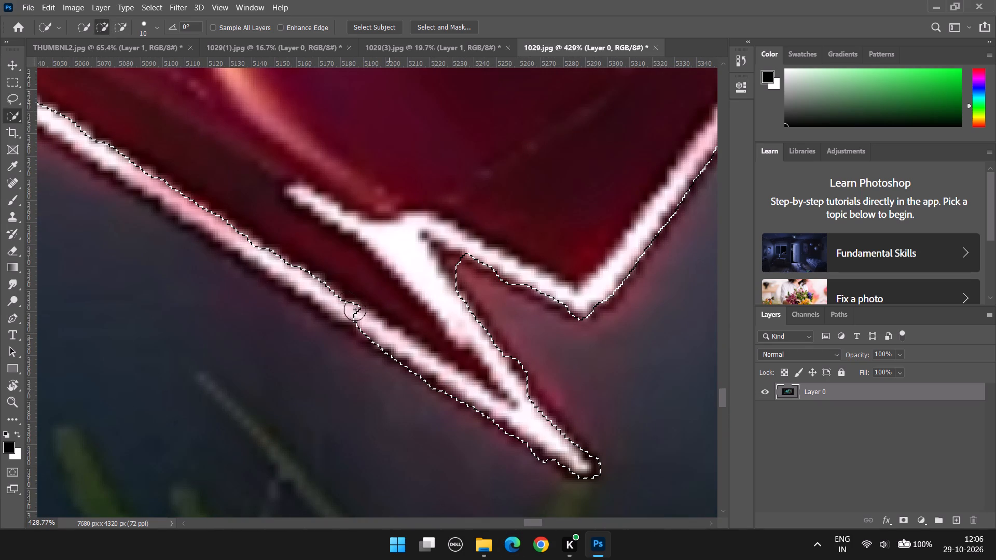
pyautogui.moveTo(355, 310); pyautogui.dragTo(237, 233)
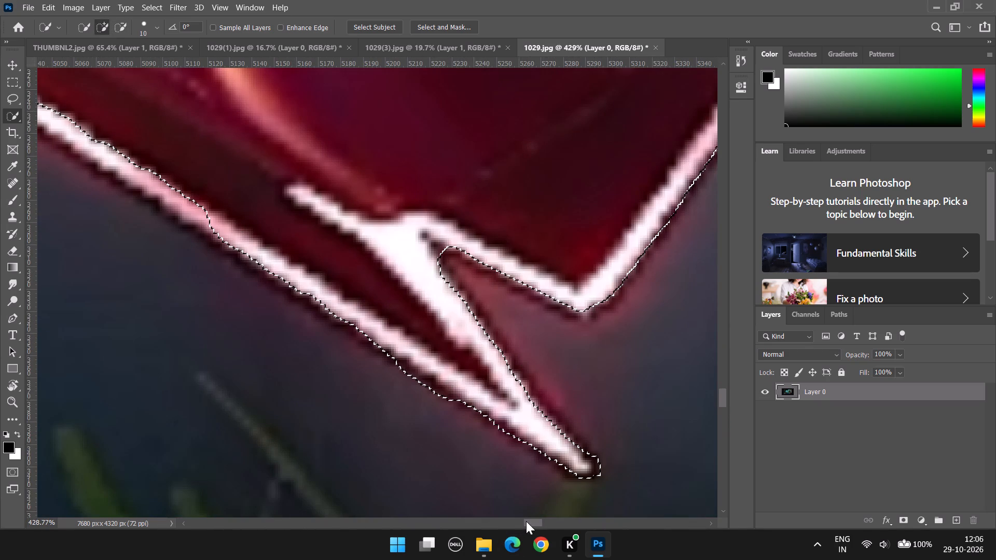
pyautogui.moveTo(526, 521); pyautogui.dragTo(518, 521)
pyautogui.moveTo(583, 285); pyautogui.dragTo(444, 201)
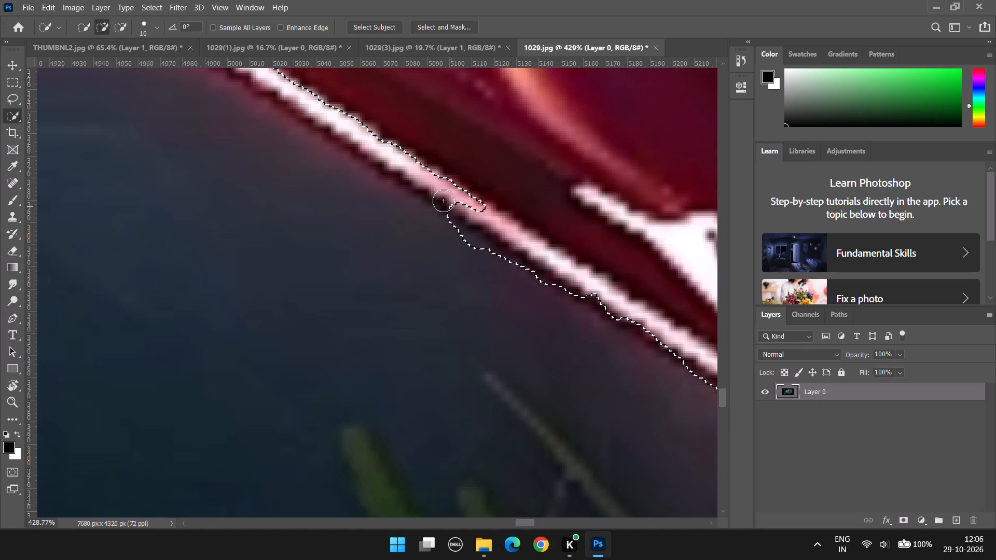
pyautogui.moveTo(444, 201); pyautogui.dragTo(334, 120)
# Smooth the selection along the blade's lower edge near the forked tip, subtracting background bulges and re-adding missed white outline.
pyautogui.scroll(2, 435, 263)
pyautogui.keyDown('alt'); pyautogui.moveTo(411, 243); pyautogui.dragTo(523, 301); pyautogui.keyUp('alt')
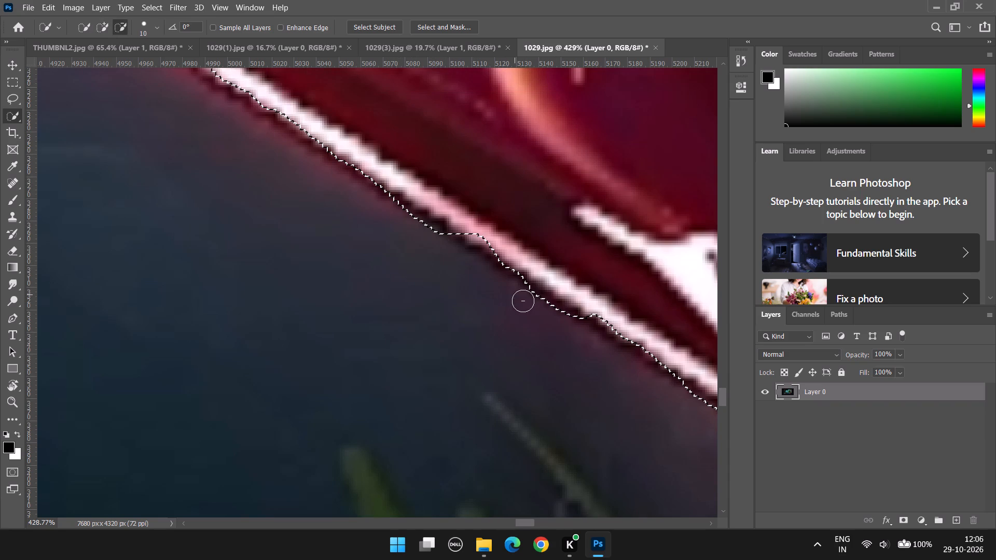
pyautogui.keyDown('alt'); pyautogui.moveTo(523, 301); pyautogui.dragTo(582, 344); pyautogui.keyUp('alt')
pyautogui.moveTo(602, 316); pyautogui.dragTo(694, 364)
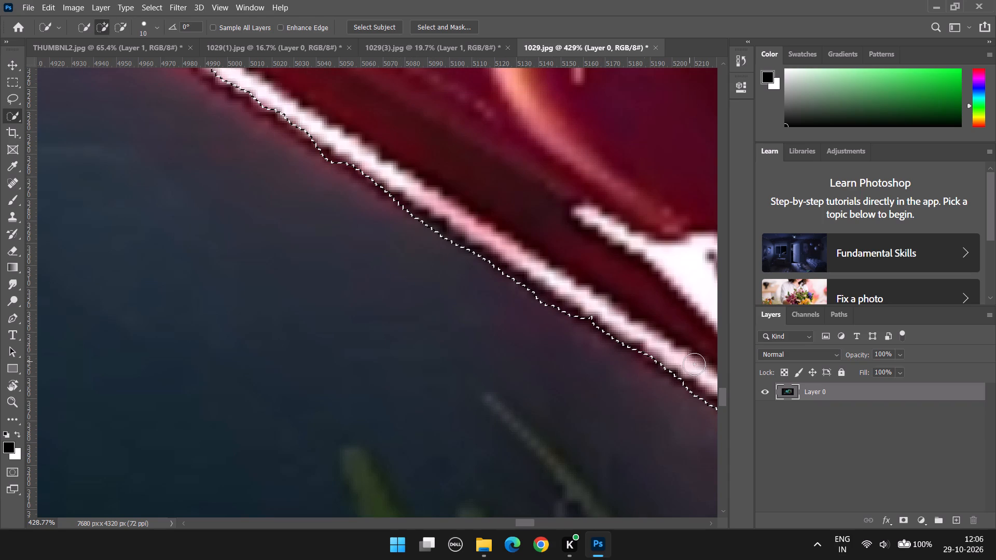
pyautogui.moveTo(694, 364); pyautogui.dragTo(544, 290)
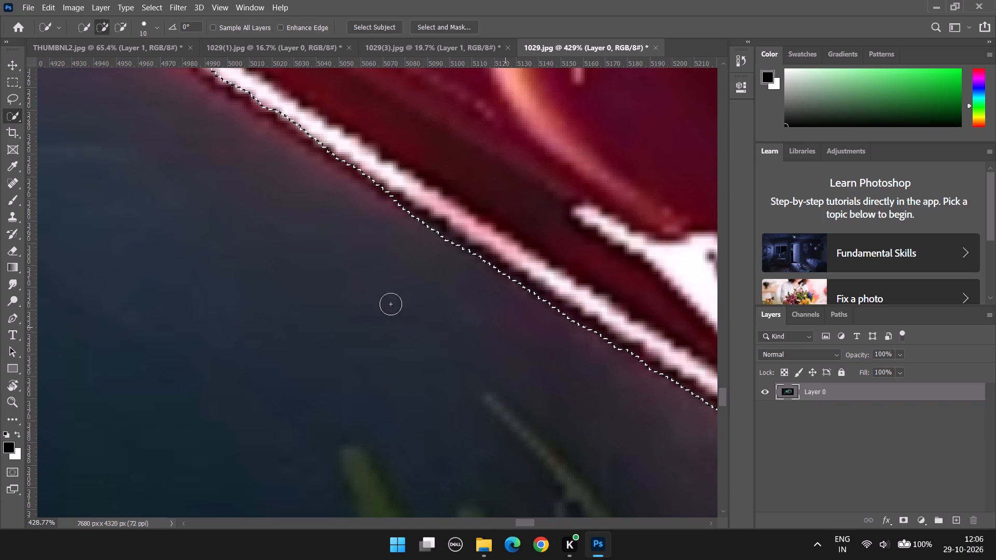
# Even out the selection along the straight white outline of the blade's lower edge, up to the small notch partway along.
pyautogui.scroll(9, 248, 195)
pyautogui.moveTo(528, 521); pyautogui.dragTo(509, 518)
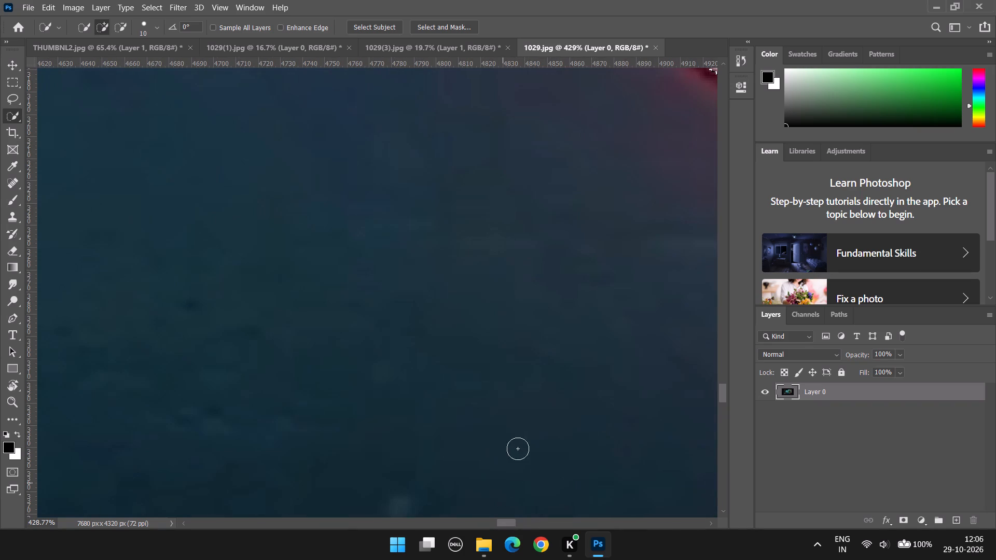
pyautogui.moveTo(514, 525); pyautogui.dragTo(533, 527)
pyautogui.scroll(6, 308, 301)
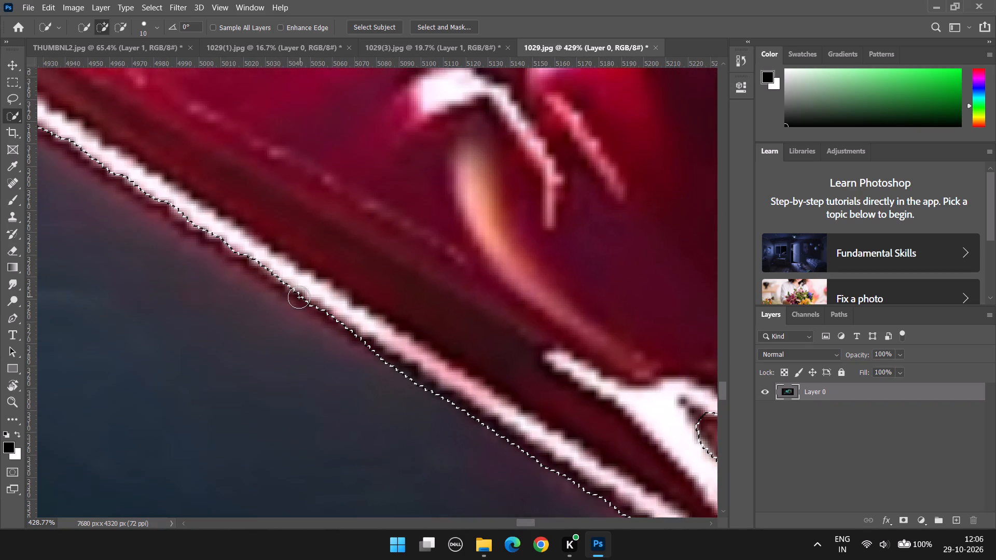
pyautogui.scroll(3, 299, 297)
pyautogui.moveTo(527, 523); pyautogui.dragTo(521, 523)
pyautogui.scroll(3, 294, 240)
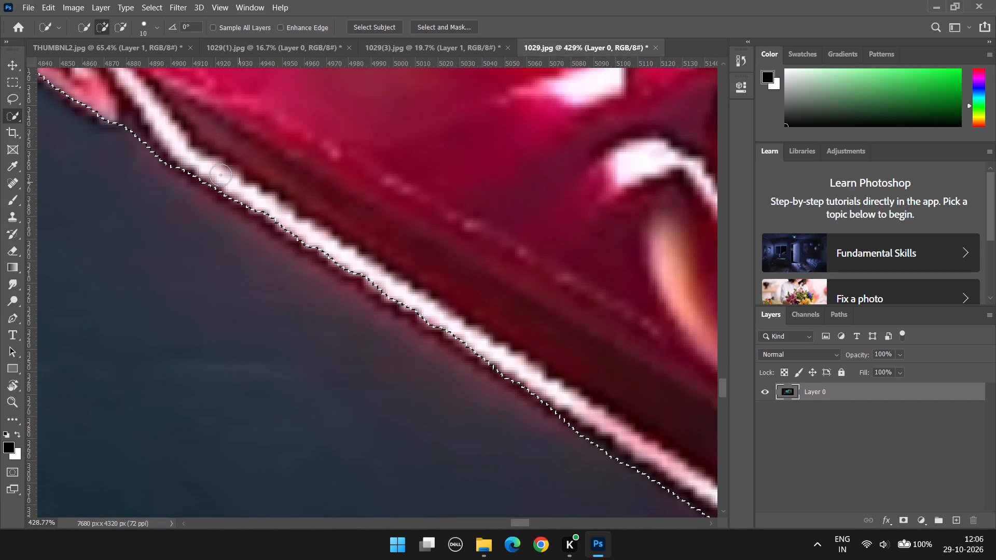
pyautogui.moveTo(219, 173); pyautogui.dragTo(474, 334)
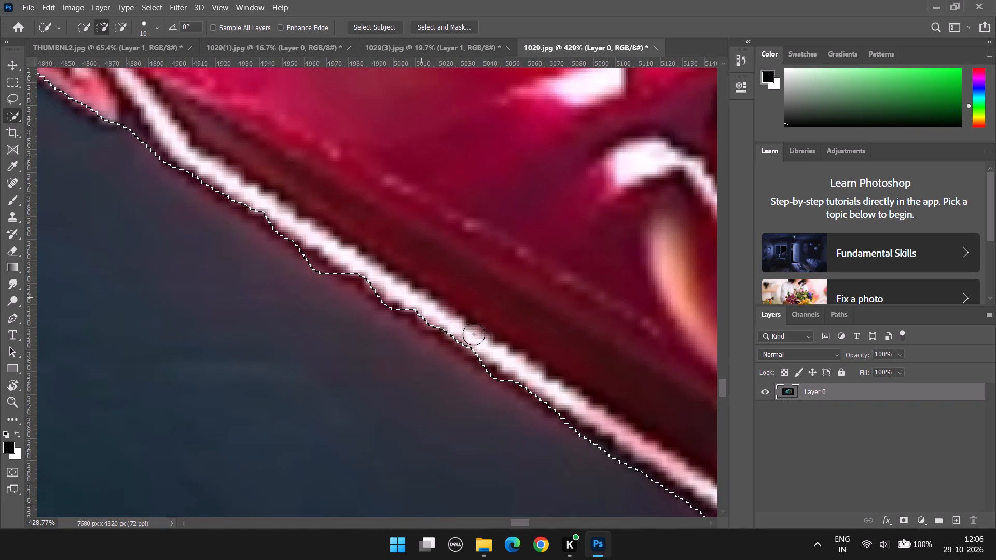
pyautogui.moveTo(474, 334); pyautogui.dragTo(357, 268)
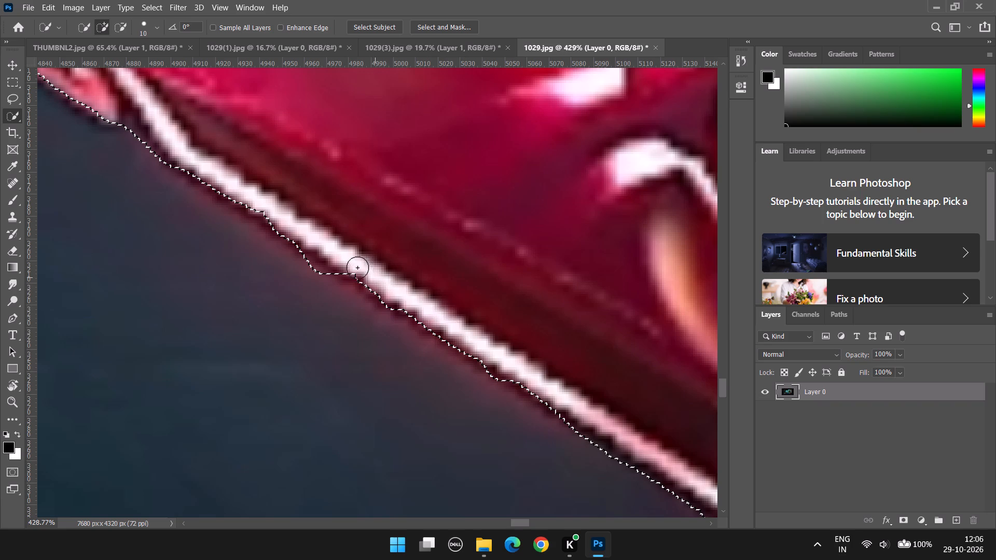
pyautogui.moveTo(357, 268); pyautogui.dragTo(117, 106)
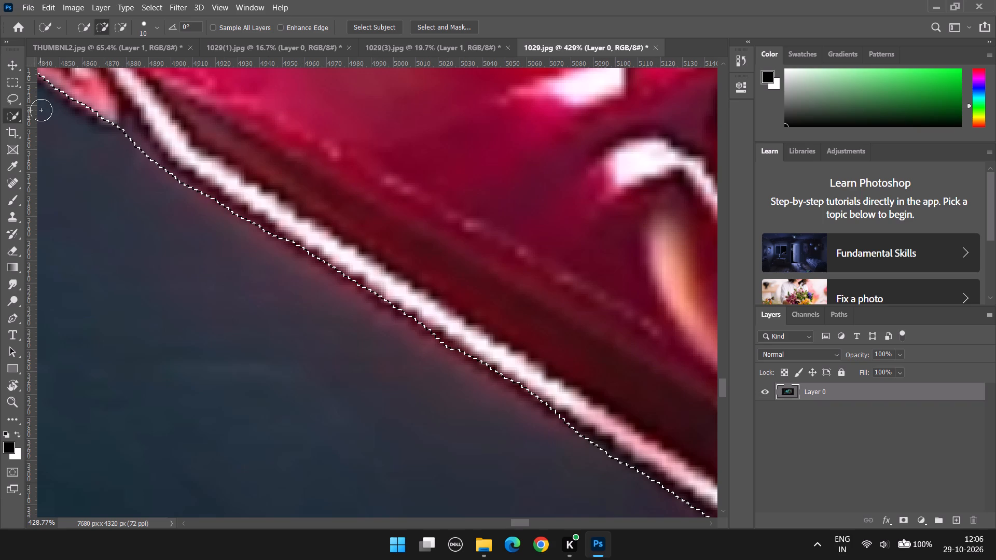
# Refine the selection around the small notch where the pink and white outlines meet, subtracting the background inside it.
pyautogui.keyDown('alt'); pyautogui.scroll(-9, 255, 331); pyautogui.keyUp('alt')
pyautogui.moveTo(509, 525); pyautogui.dragTo(499, 523)
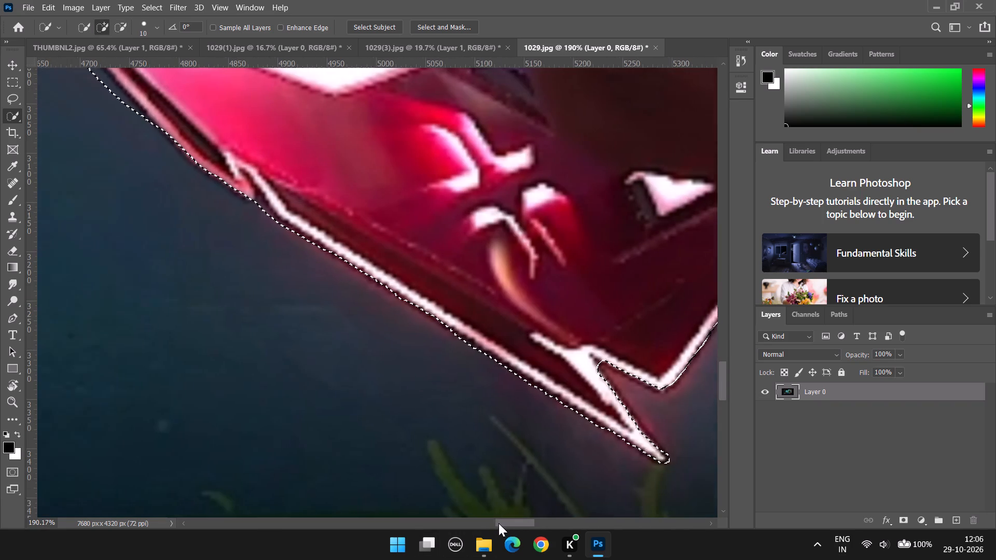
pyautogui.moveTo(499, 523); pyautogui.dragTo(492, 519)
pyautogui.scroll(11, 400, 215)
pyautogui.moveTo(488, 293); pyautogui.dragTo(485, 283)
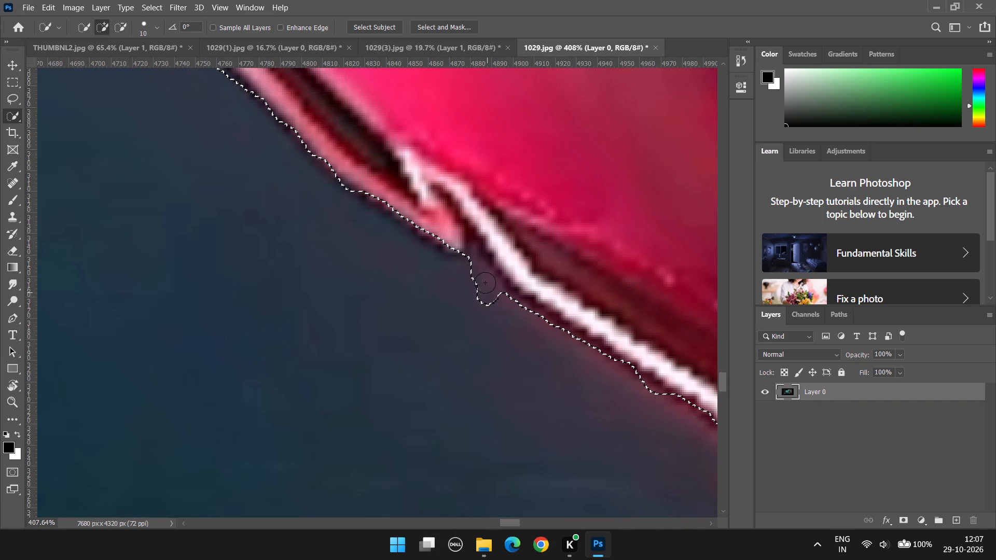
pyautogui.moveTo(485, 283); pyautogui.dragTo(483, 275)
pyautogui.keyDown('alt'); pyautogui.moveTo(502, 321); pyautogui.dragTo(474, 253); pyautogui.keyUp('alt')
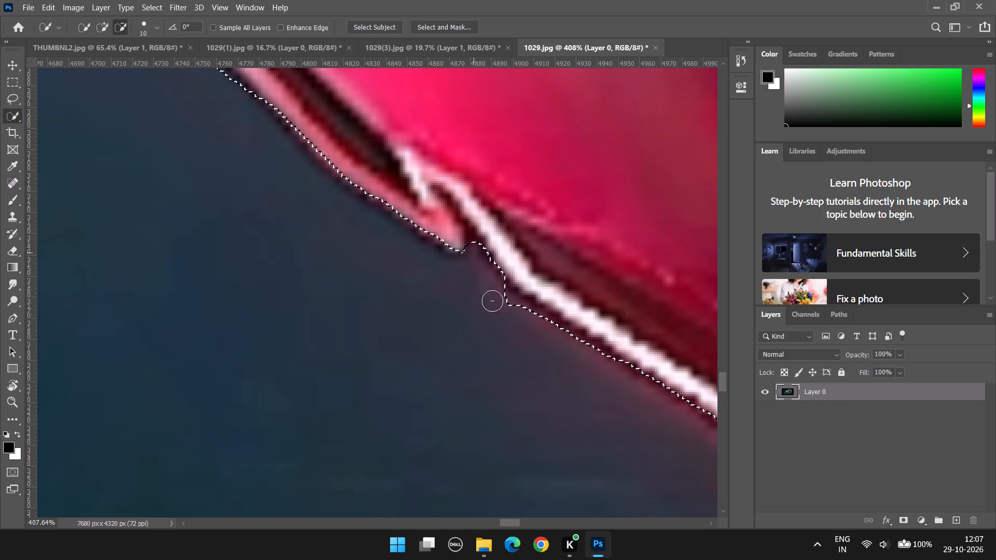
pyautogui.keyDown('alt'); pyautogui.moveTo(506, 307); pyautogui.dragTo(518, 319); pyautogui.keyUp('alt')
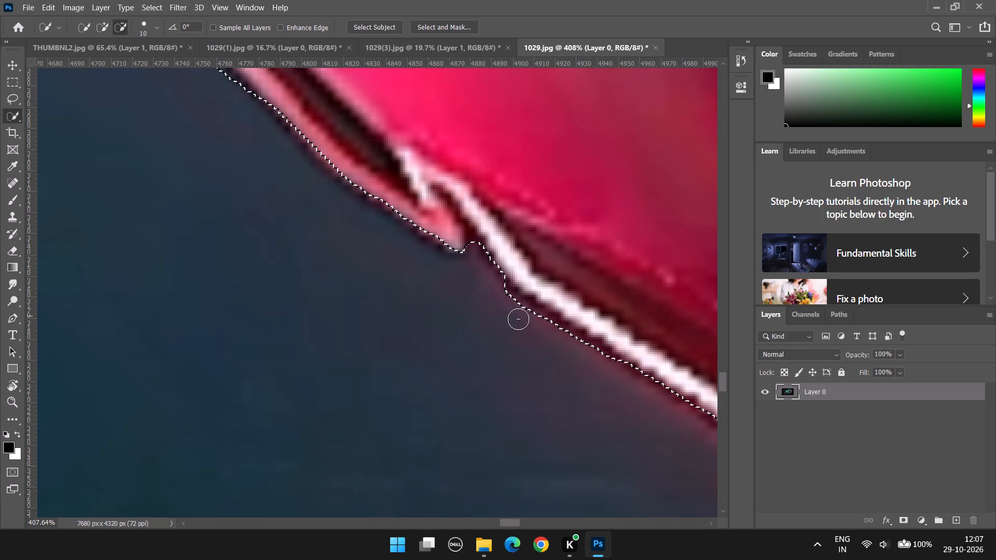
pyautogui.keyDown('alt'); pyautogui.moveTo(518, 319); pyautogui.dragTo(523, 323); pyautogui.keyUp('alt')
# Tighten the selection along the pink outline between the small notch and the long point, subtracting background and re-adding missed outline.
pyautogui.scroll(2, 460, 229)
pyautogui.keyDown('alt'); pyautogui.scroll(-3, 432, 242); pyautogui.keyUp('alt')
pyautogui.scroll(9, 235, 173)
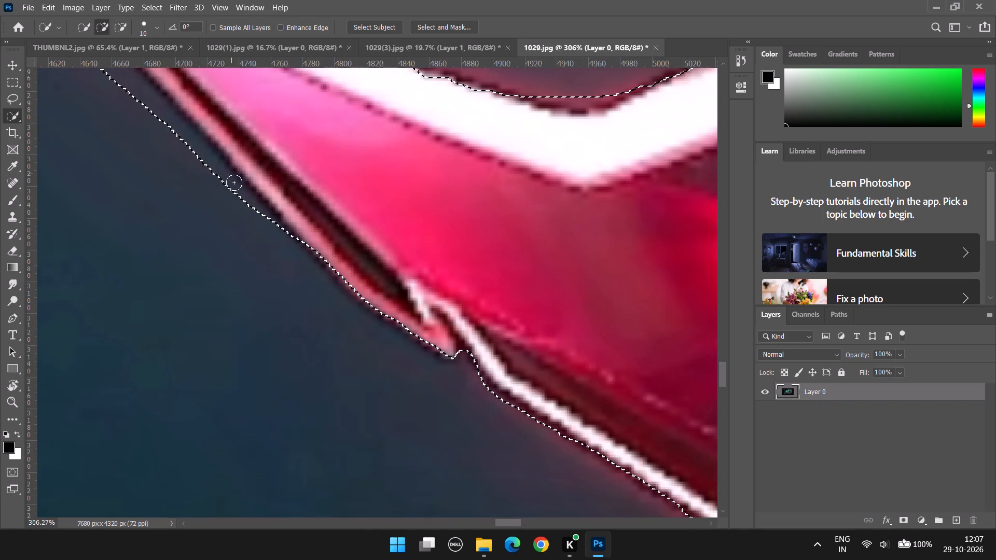
pyautogui.keyDown('alt'); pyautogui.scroll(2, 261, 253); pyautogui.keyUp('alt')
pyautogui.keyDown('alt'); pyautogui.moveTo(269, 239); pyautogui.dragTo(167, 123); pyautogui.keyUp('alt')
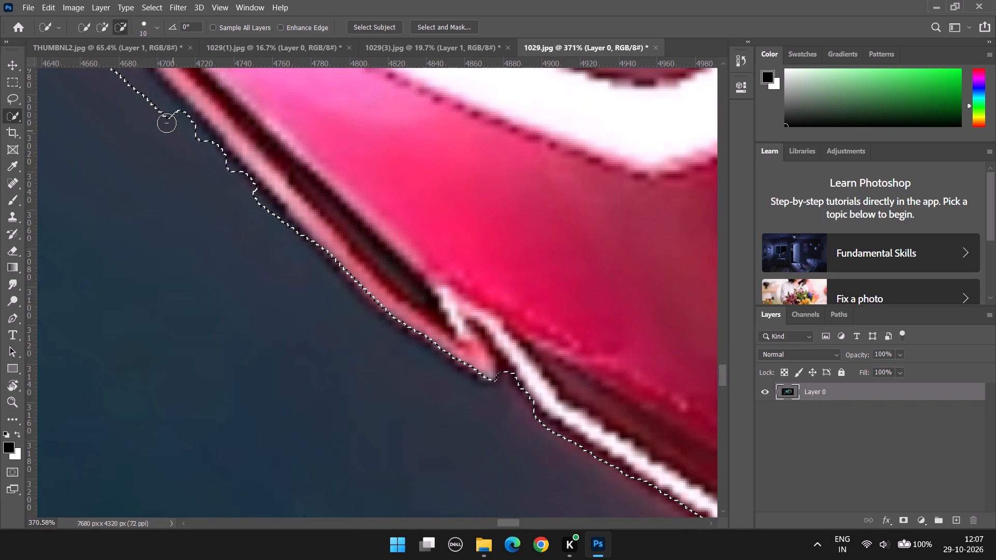
pyautogui.keyDown('alt'); pyautogui.moveTo(167, 123); pyautogui.dragTo(275, 232); pyautogui.keyUp('alt')
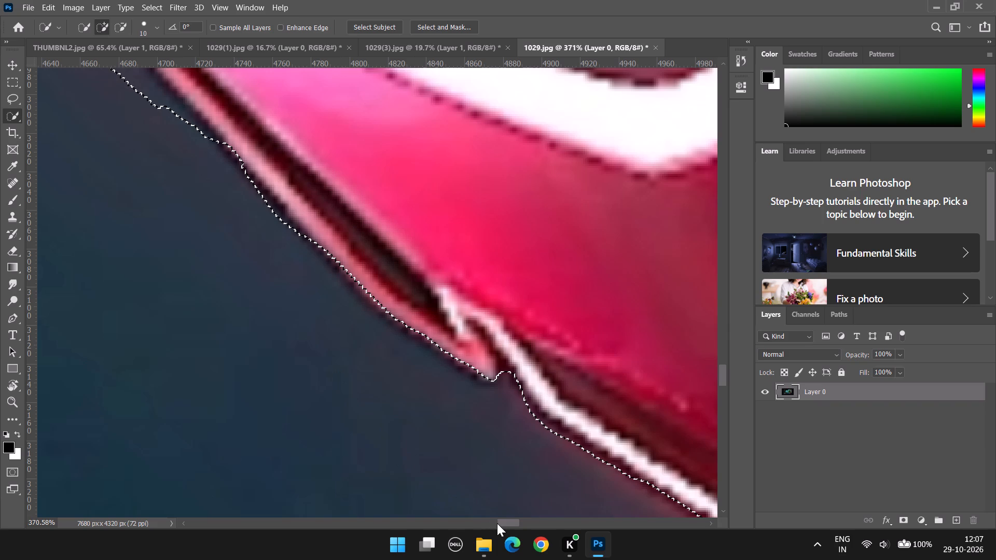
pyautogui.moveTo(497, 523); pyautogui.dragTo(468, 520)
pyautogui.moveTo(502, 522); pyautogui.dragTo(497, 522)
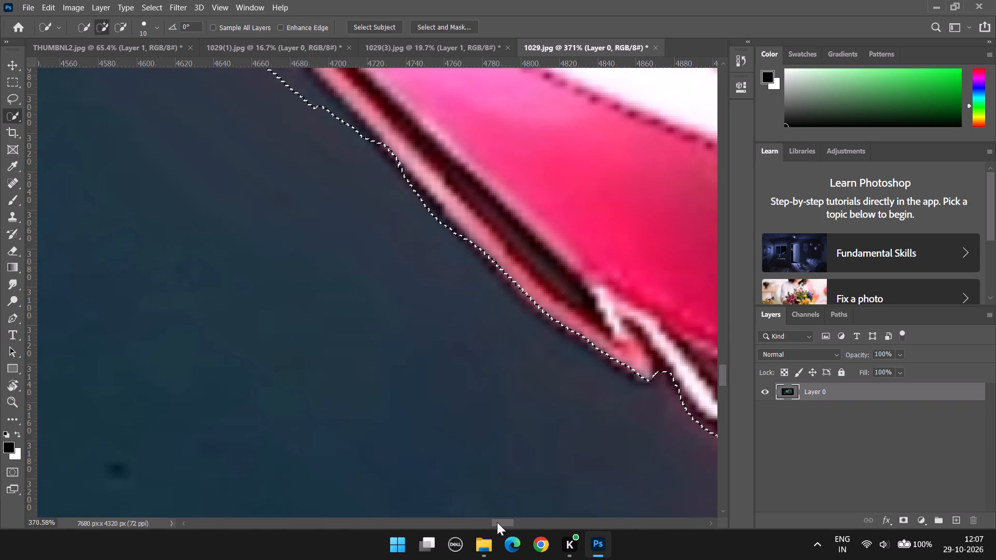
pyautogui.moveTo(497, 522); pyautogui.dragTo(497, 522)
pyautogui.scroll(9, 425, 267)
pyautogui.scroll(8, 479, 321)
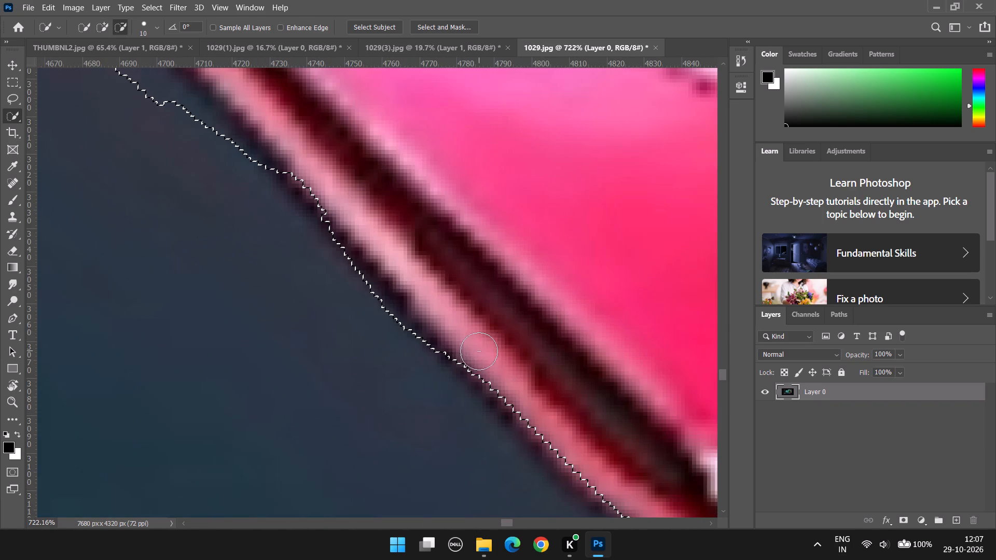
pyautogui.keyDown('alt'); pyautogui.moveTo(491, 370); pyautogui.dragTo(504, 388); pyautogui.keyUp('alt')
pyautogui.moveTo(549, 418); pyautogui.dragTo(549, 445)
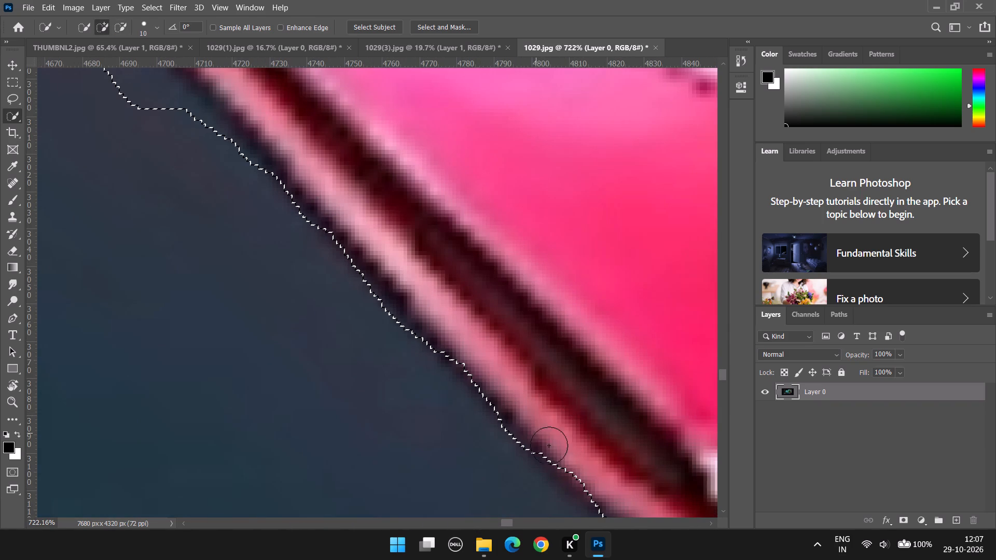
pyautogui.moveTo(549, 445); pyautogui.dragTo(637, 502)
# Subtract the wide background strip from the selection along the lower edge toward the long point, re-adding any pink outline lost.
pyautogui.scroll(-4, 342, 277)
pyautogui.scroll(9, 209, 198)
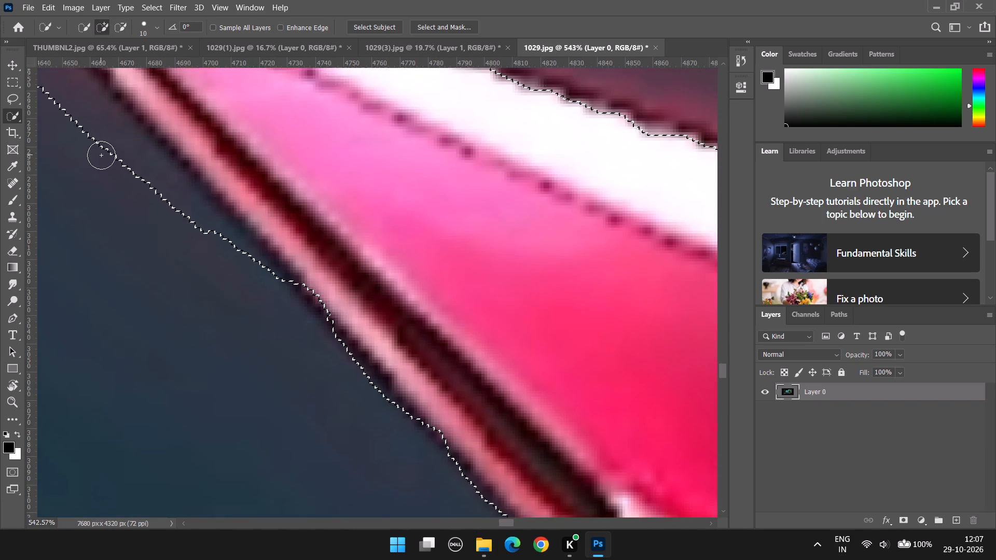
pyautogui.keyDown('alt'); pyautogui.scroll(-10, 103, 158); pyautogui.keyUp('alt')
pyautogui.moveTo(515, 527); pyautogui.dragTo(497, 521)
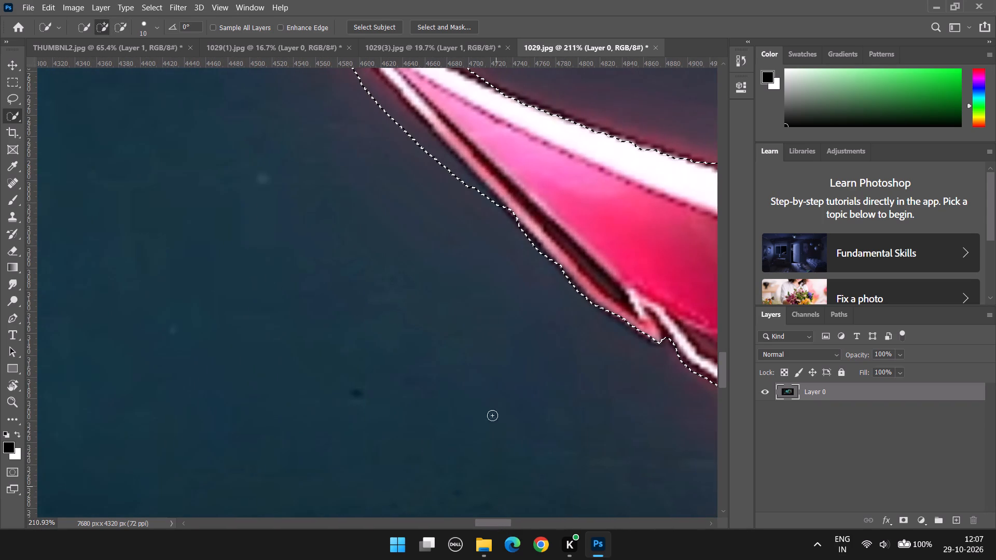
pyautogui.scroll(15, 448, 198)
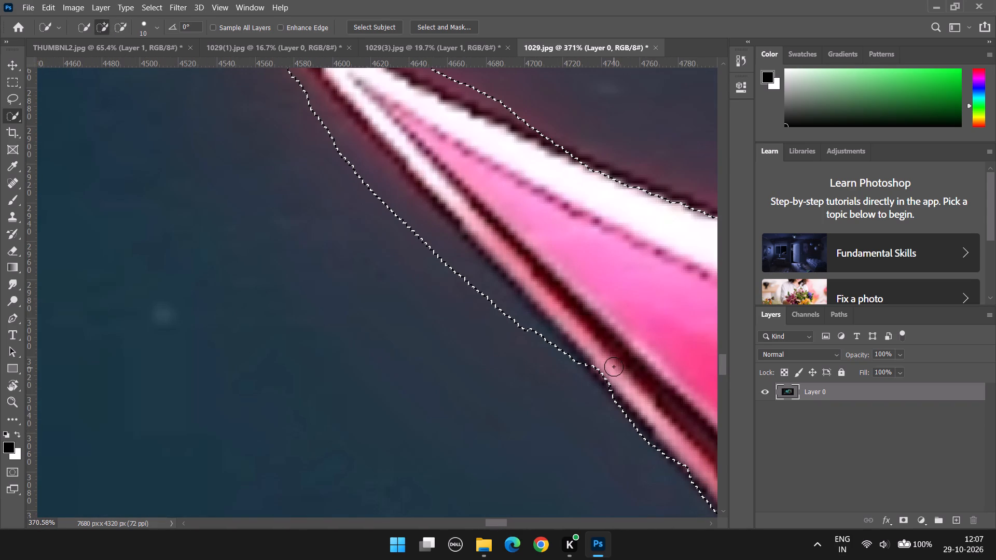
pyautogui.moveTo(604, 361); pyautogui.dragTo(577, 335)
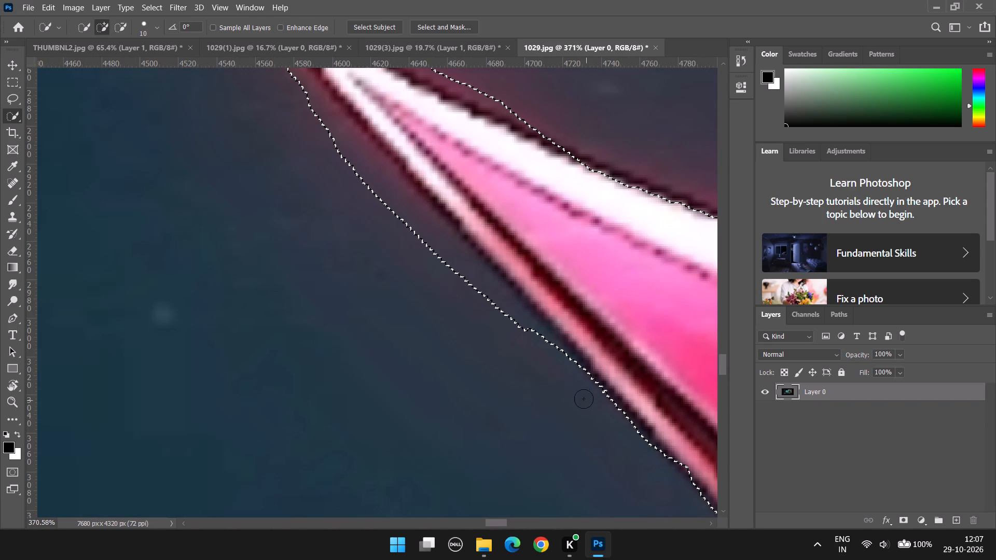
pyautogui.keyDown('alt'); pyautogui.moveTo(579, 391); pyautogui.dragTo(308, 101); pyautogui.keyUp('alt')
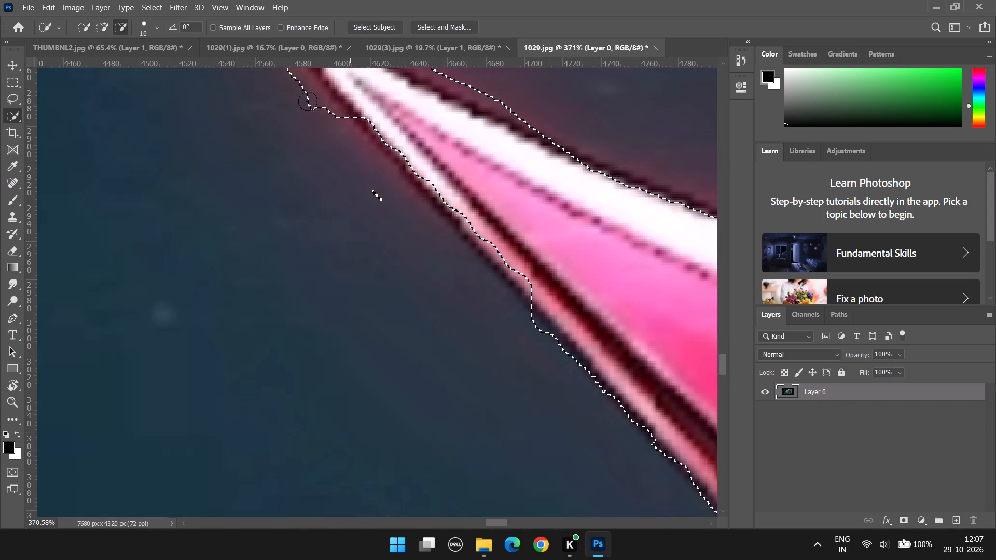
pyautogui.keyDown('alt'); pyautogui.moveTo(308, 101); pyautogui.dragTo(537, 340); pyautogui.keyUp('alt')
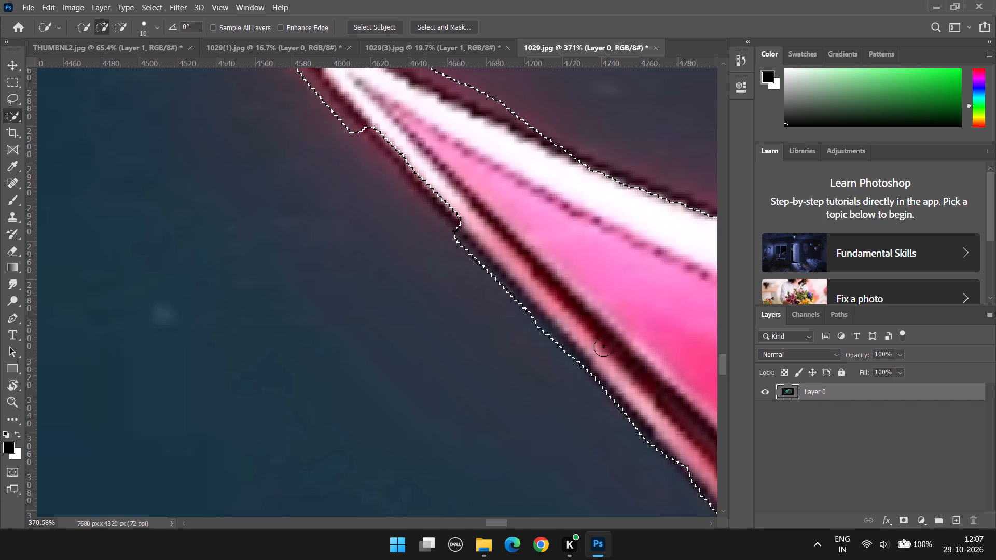
# Smooth the selection where the lower edge changes from pink to white outline near the long point, re-adding edge and subtracting bulges.
pyautogui.scroll(17, 539, 298)
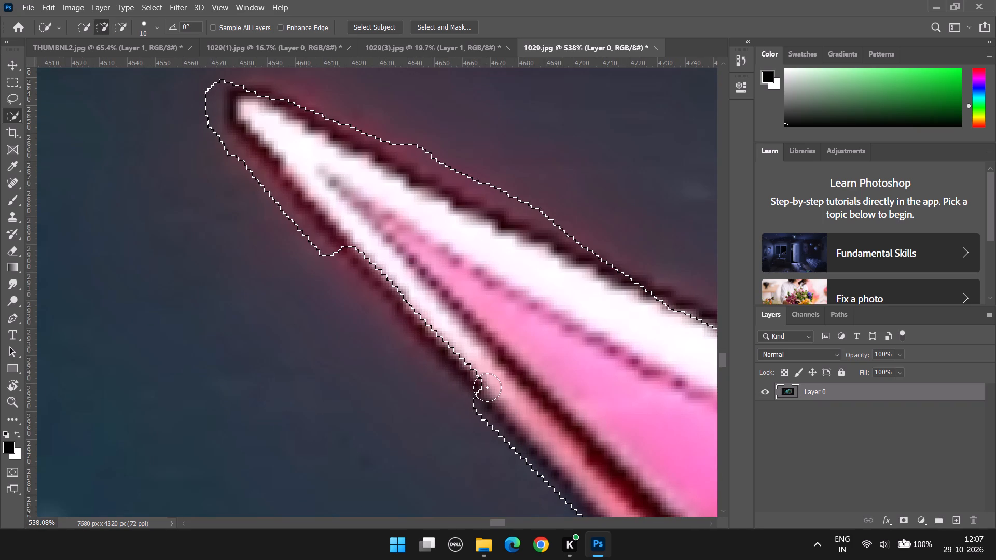
pyautogui.moveTo(487, 387); pyautogui.dragTo(338, 218)
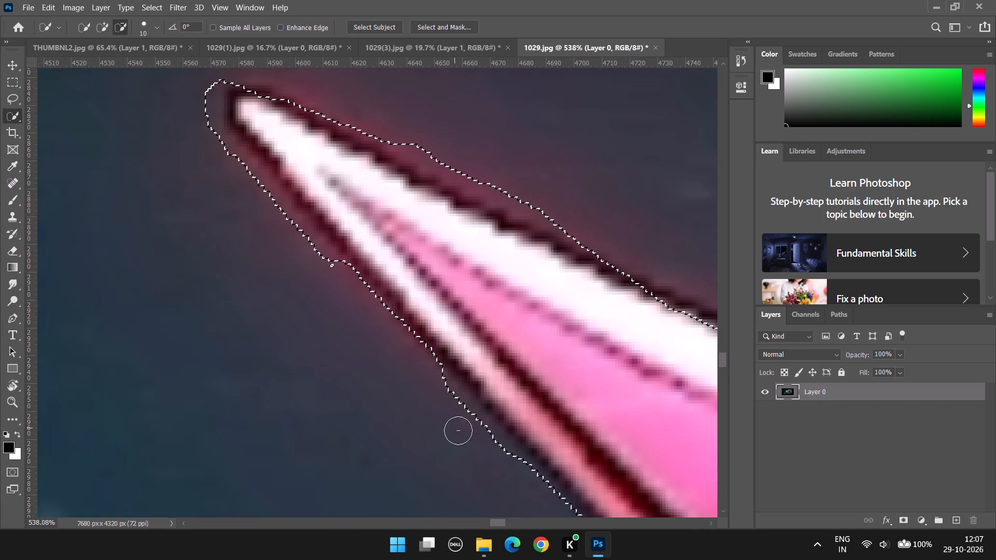
pyautogui.keyDown('alt'); pyautogui.moveTo(518, 480); pyautogui.dragTo(458, 400); pyautogui.keyUp('alt')
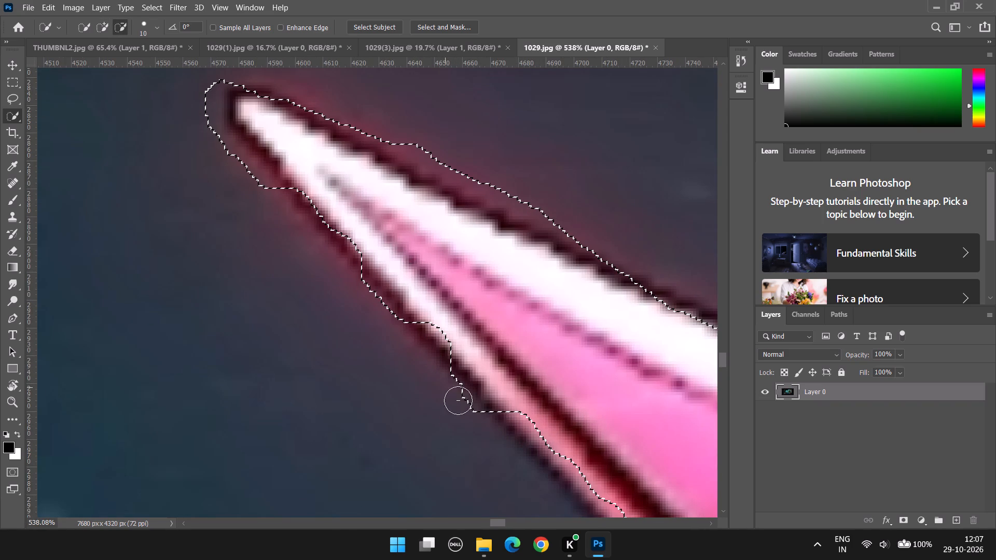
pyautogui.keyDown('alt'); pyautogui.moveTo(458, 400); pyautogui.dragTo(478, 429); pyautogui.keyUp('alt')
pyautogui.keyDown('alt'); pyautogui.moveTo(455, 425); pyautogui.dragTo(523, 495); pyautogui.keyUp('alt')
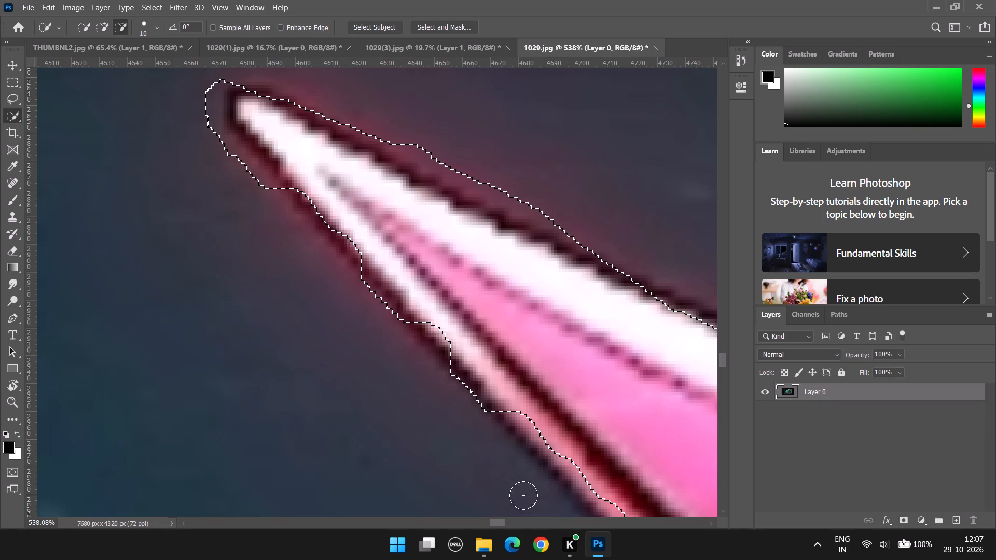
pyautogui.keyDown('alt'); pyautogui.moveTo(523, 495); pyautogui.dragTo(552, 501); pyautogui.keyUp('alt')
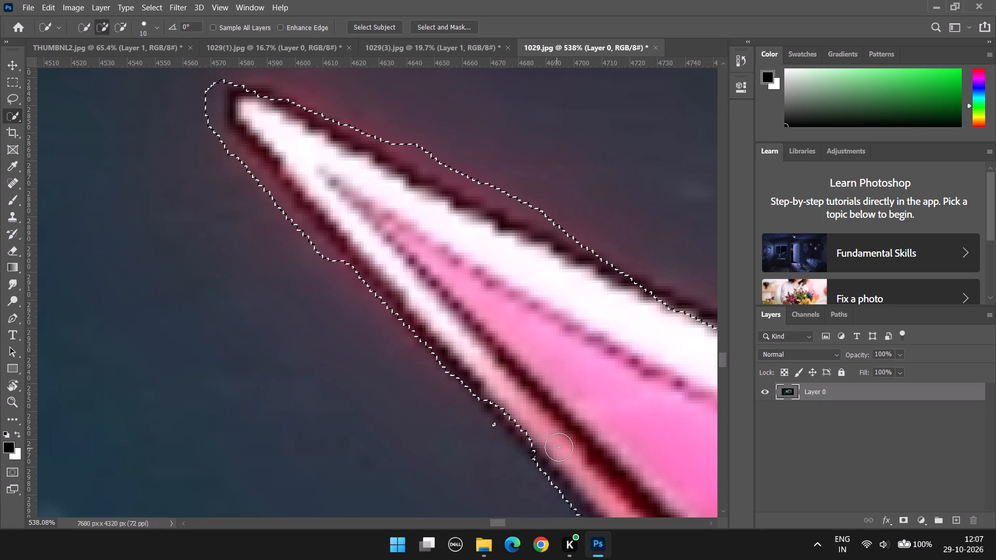
pyautogui.moveTo(559, 447); pyautogui.dragTo(516, 410)
pyautogui.scroll(5, 349, 286)
pyautogui.scroll(-12, 470, 367)
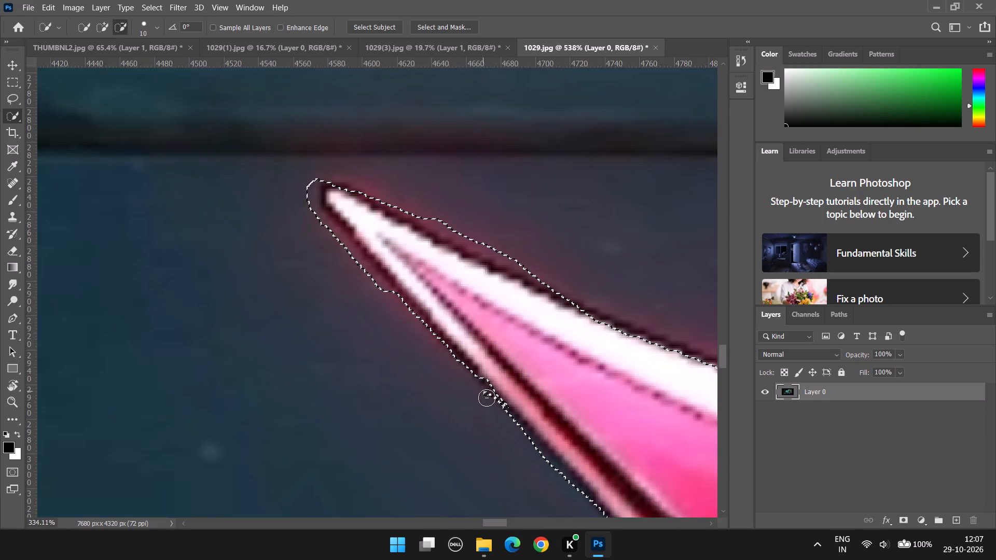
pyautogui.keyDown('alt'); pyautogui.scroll(11, 497, 409); pyautogui.keyUp('alt')
pyautogui.click(452, 367)
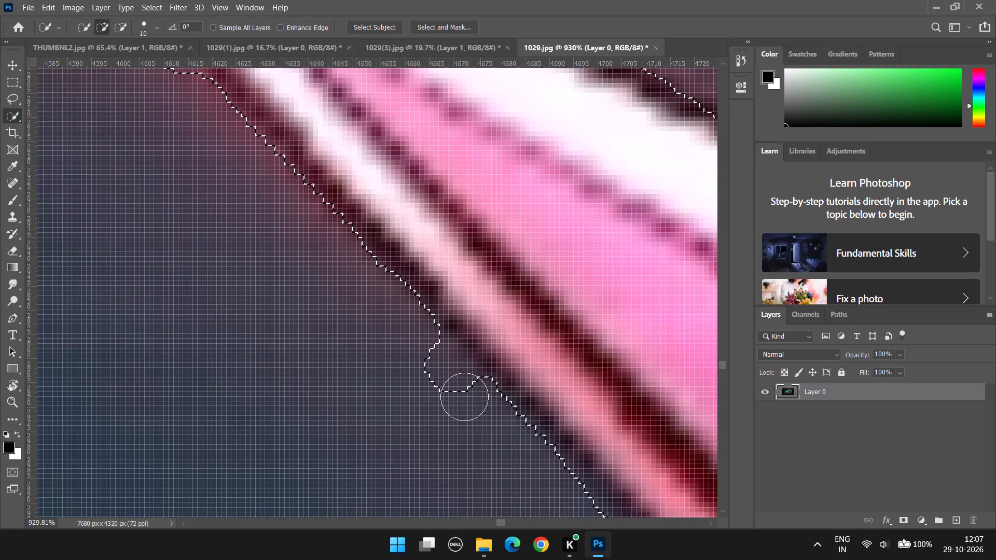
pyautogui.keyDown('alt'); pyautogui.moveTo(412, 353); pyautogui.dragTo(378, 327); pyautogui.keyUp('alt')
pyautogui.scroll(-7, 239, 275)
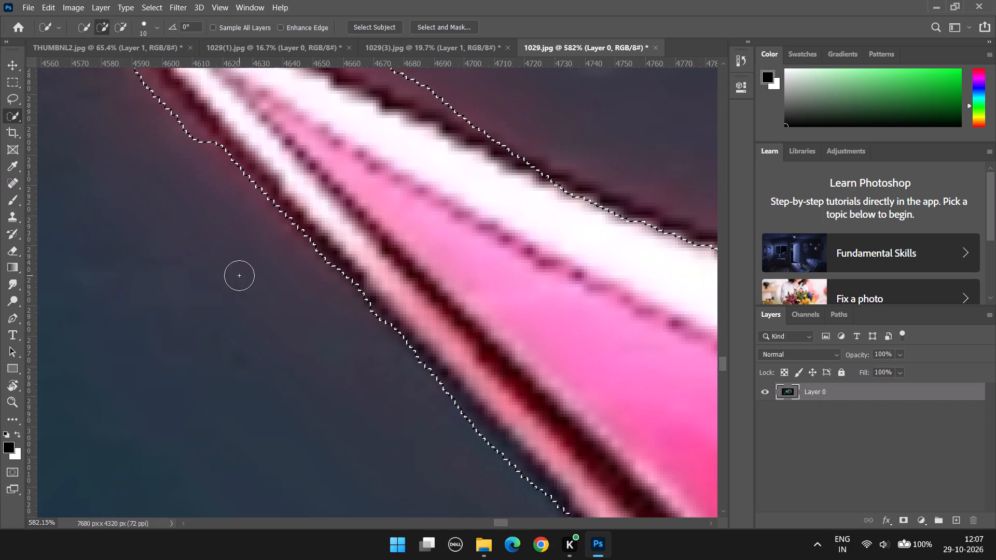
# Trim the excess background from the selection along the underside and around the very tip of the blade's long point.
pyautogui.scroll(11, 90, 139)
pyautogui.keyDown('alt'); pyautogui.moveTo(204, 263); pyautogui.dragTo(112, 165); pyautogui.keyUp('alt')
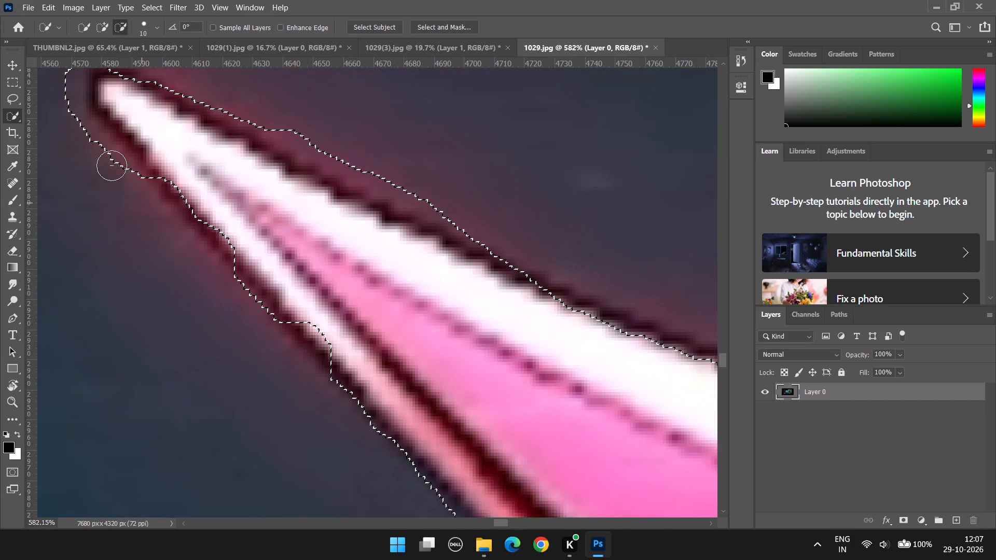
pyautogui.keyDown('alt'); pyautogui.moveTo(112, 165); pyautogui.dragTo(54, 63); pyautogui.keyUp('alt')
pyautogui.moveTo(195, 198); pyautogui.dragTo(201, 208)
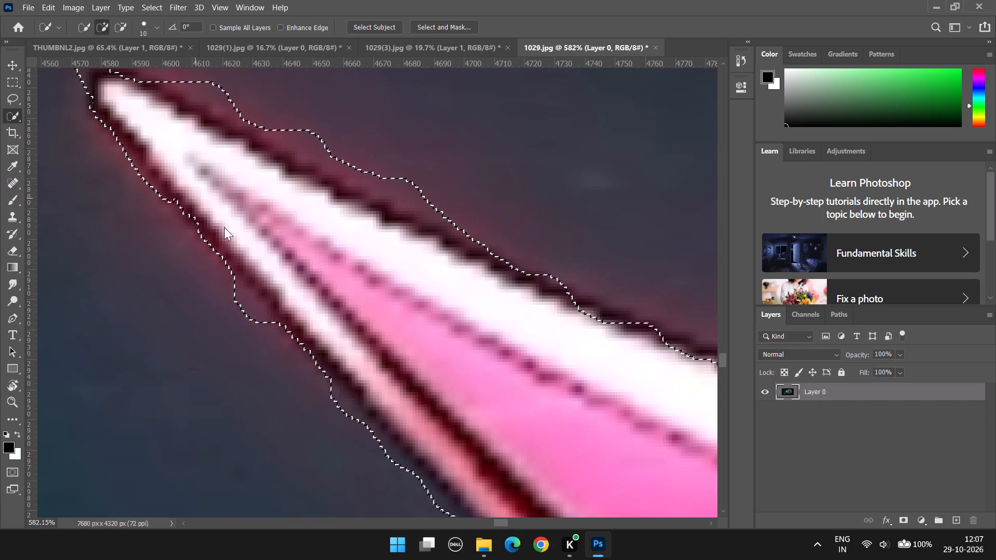
pyautogui.scroll(5, 143, 145)
pyautogui.keyDown('alt'); pyautogui.moveTo(74, 128); pyautogui.dragTo(96, 109); pyautogui.keyUp('alt')
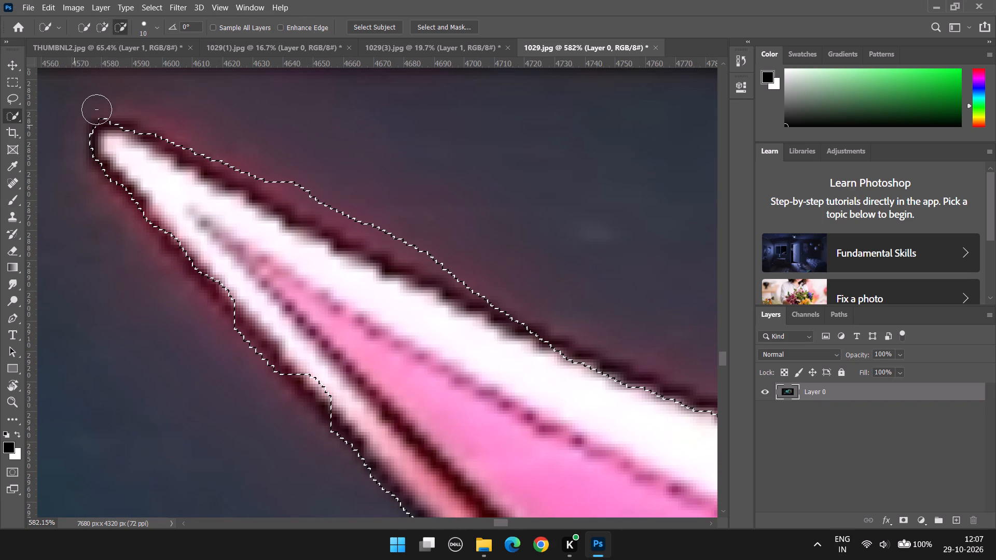
pyautogui.keyDown('alt'); pyautogui.moveTo(96, 109); pyautogui.dragTo(102, 109); pyautogui.keyUp('alt')
# Subtract the background strip from the selection along the upper edge of the blade's long point.
pyautogui.keyDown('alt'); pyautogui.moveTo(185, 127); pyautogui.dragTo(422, 235); pyautogui.keyUp('alt')
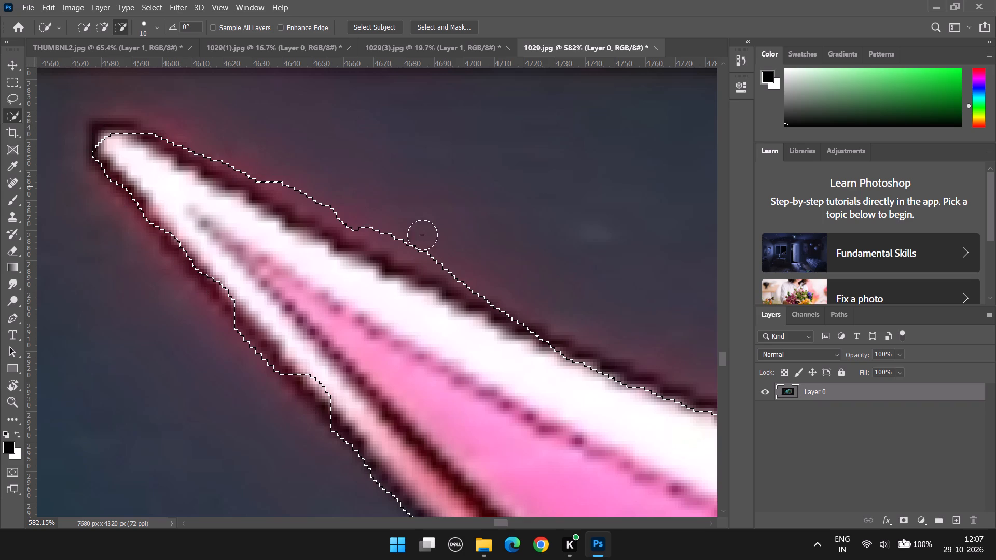
pyautogui.keyDown('alt'); pyautogui.moveTo(422, 235); pyautogui.dragTo(311, 205); pyautogui.keyUp('alt')
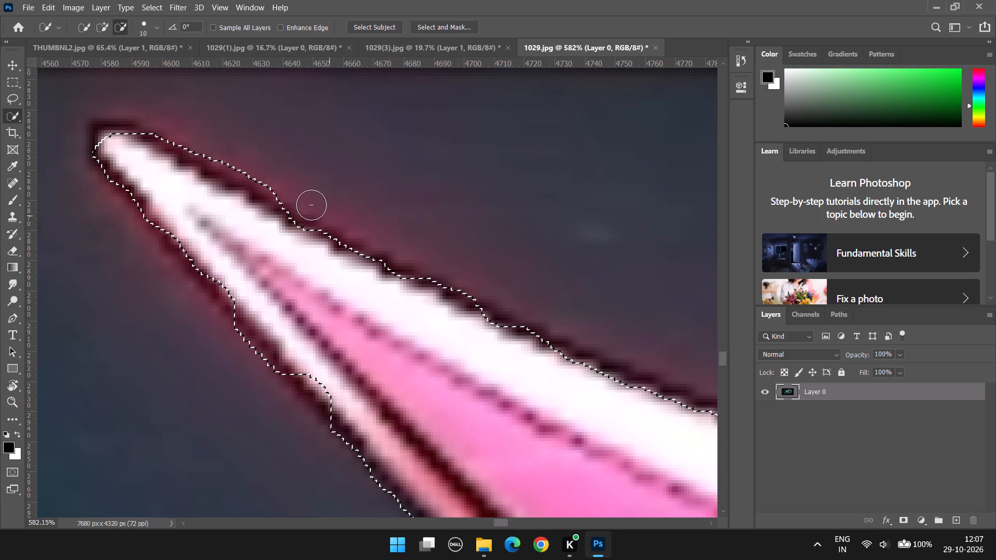
pyautogui.keyDown('alt'); pyautogui.moveTo(311, 205); pyautogui.dragTo(230, 145); pyautogui.keyUp('alt')
# Subtract the green foliage from the selection around the karambit handle's flower-marked end, re-adding outline lost and clearing stray specks.
pyautogui.keyDown('alt'); pyautogui.scroll(-20, 265, 223); pyautogui.keyUp('alt')
pyautogui.keyDown('alt'); pyautogui.scroll(-2, 265, 223); pyautogui.keyUp('alt')
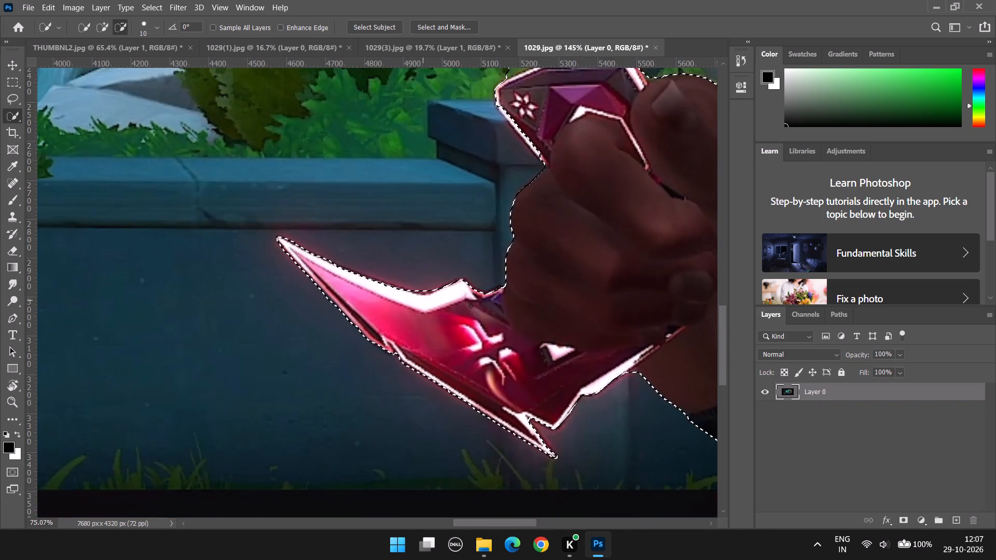
pyautogui.keyDown('alt'); pyautogui.scroll(5, 564, 278); pyautogui.keyUp('alt')
pyautogui.keyDown('alt'); pyautogui.scroll(-6, 564, 279); pyautogui.keyUp('alt')
pyautogui.keyDown('alt'); pyautogui.scroll(3, 628, 217); pyautogui.keyUp('alt')
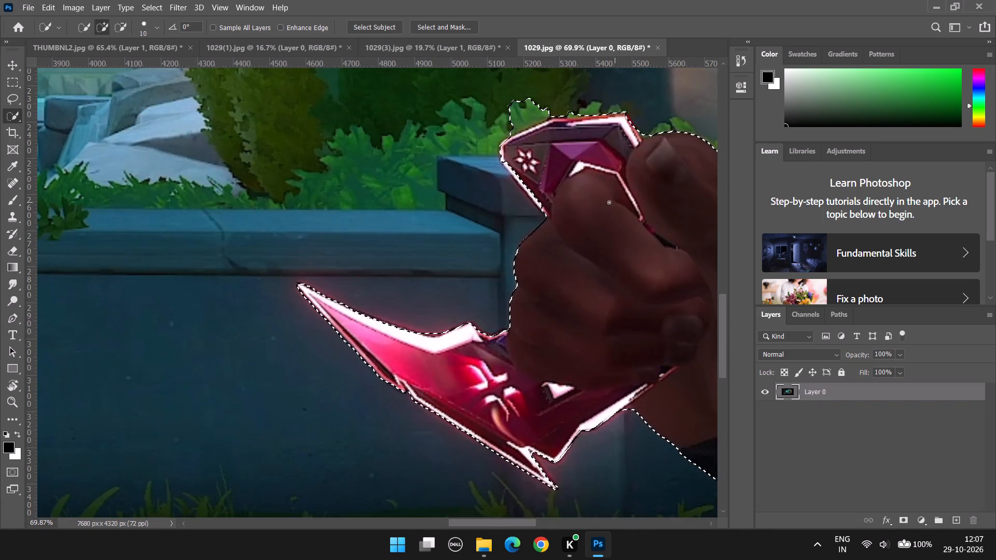
pyautogui.keyDown('alt'); pyautogui.scroll(20, 609, 202); pyautogui.keyUp('alt')
pyautogui.keyDown('alt'); pyautogui.scroll(6, 609, 202); pyautogui.keyUp('alt')
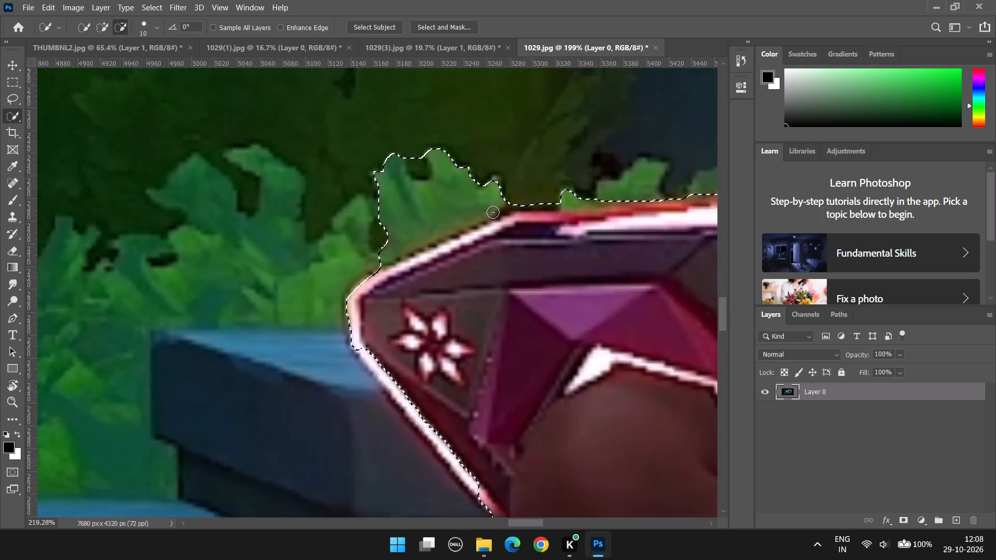
pyautogui.keyDown('alt'); pyautogui.moveTo(366, 254); pyautogui.dragTo(435, 175); pyautogui.keyUp('alt')
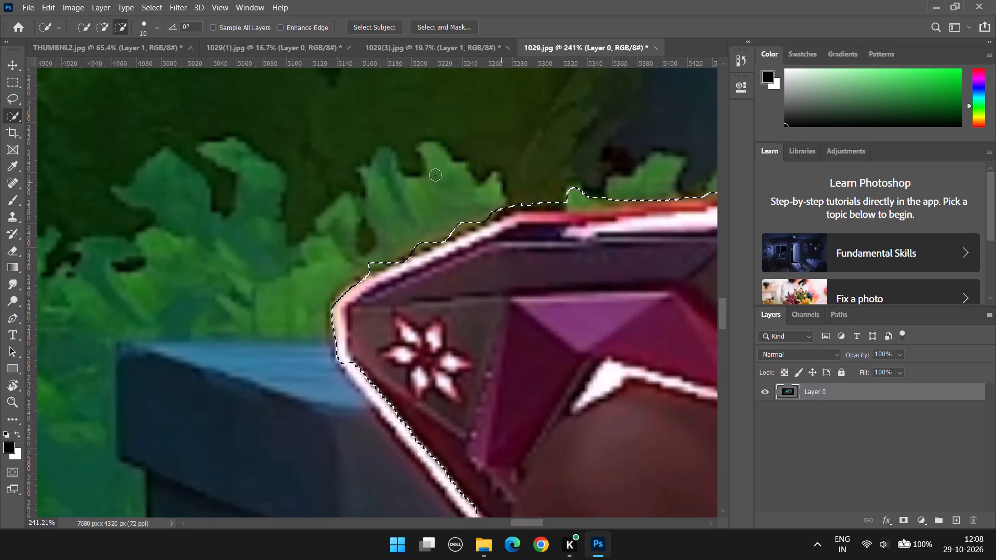
pyautogui.keyDown('alt'); pyautogui.moveTo(435, 175); pyautogui.dragTo(380, 175); pyautogui.keyUp('alt')
pyautogui.keyDown('alt'); pyautogui.moveTo(375, 257); pyautogui.dragTo(414, 244); pyautogui.keyUp('alt')
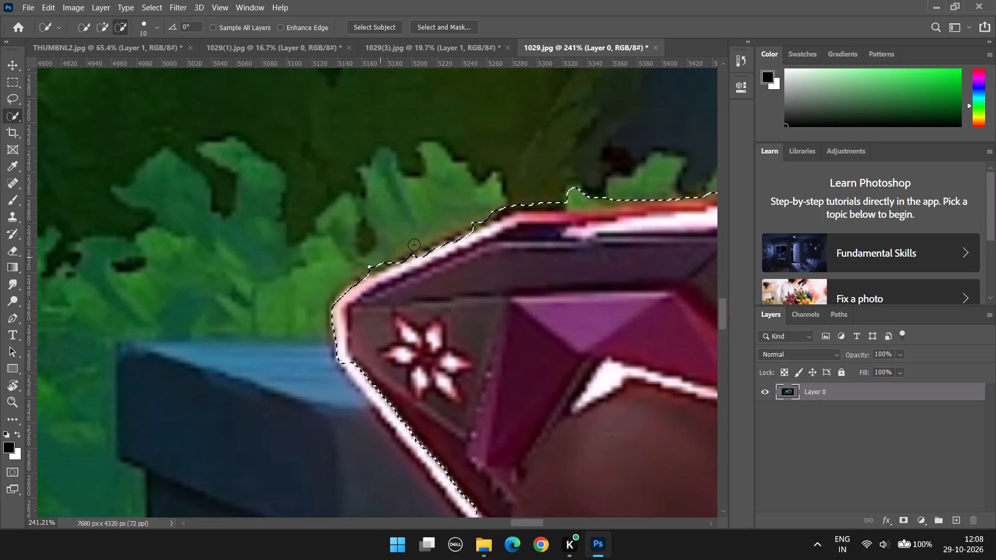
pyautogui.moveTo(332, 294); pyautogui.dragTo(493, 235)
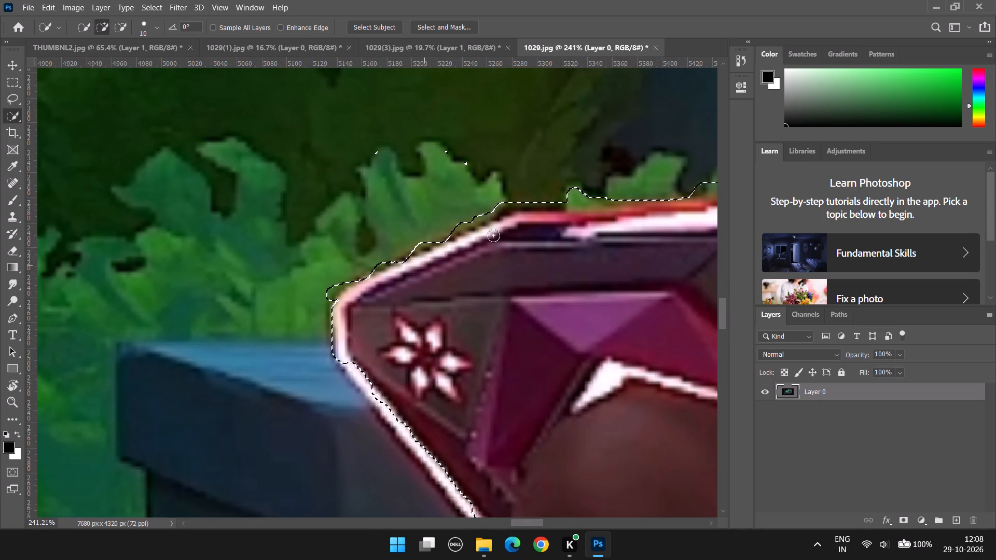
pyautogui.moveTo(493, 235); pyautogui.dragTo(528, 223)
pyautogui.keyDown('alt'); pyautogui.moveTo(319, 293); pyautogui.dragTo(343, 275); pyautogui.keyUp('alt')
pyautogui.keyDown('alt'); pyautogui.moveTo(316, 295); pyautogui.dragTo(319, 294); pyautogui.keyUp('alt')
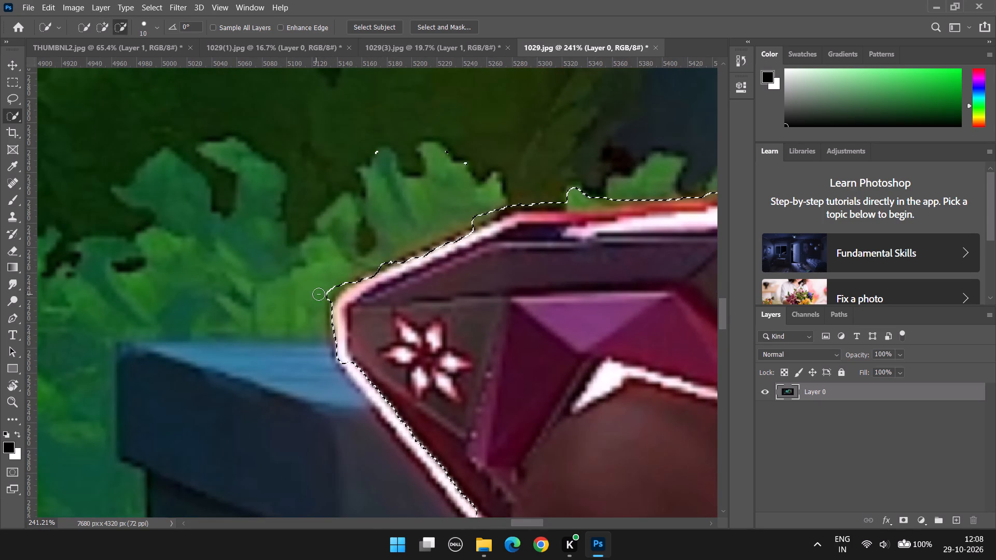
pyautogui.keyDown('alt'); pyautogui.moveTo(319, 294); pyautogui.dragTo(393, 251); pyautogui.keyUp('alt')
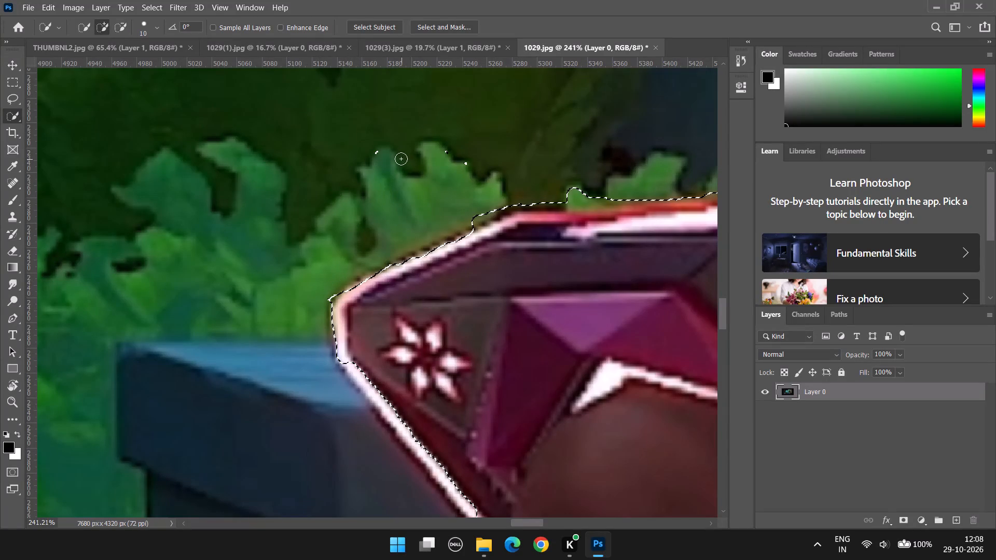
pyautogui.keyDown('alt'); pyautogui.moveTo(371, 149); pyautogui.dragTo(505, 155); pyautogui.keyUp('alt')
# Tighten the selection along the handle's long slanted upper edge up to its flat top, re-adding outline and subtracting foliage.
pyautogui.keyDown('alt'); pyautogui.scroll(4, 513, 217); pyautogui.keyUp('alt')
pyautogui.scroll(4, 435, 266)
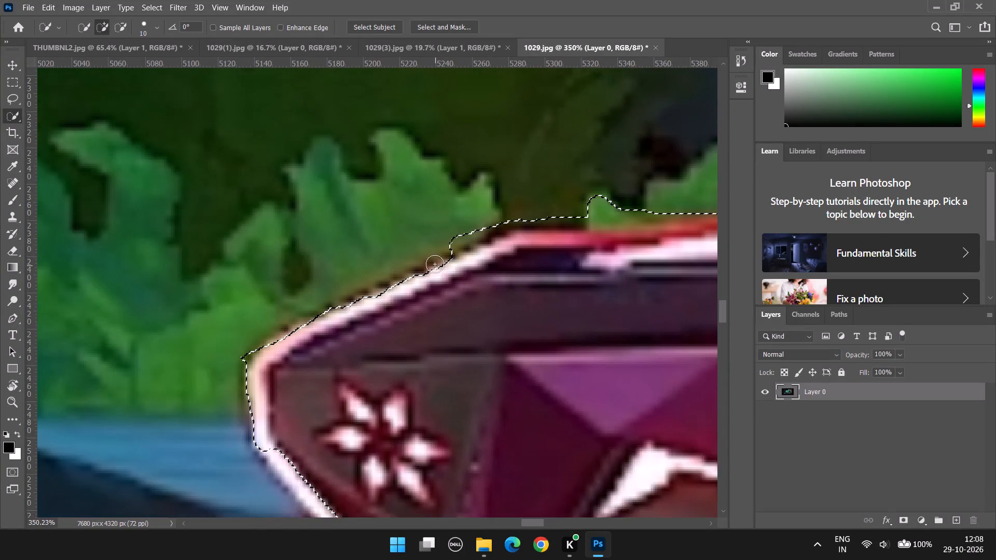
pyautogui.keyDown('alt'); pyautogui.scroll(5, 351, 342); pyautogui.keyUp('alt')
pyautogui.moveTo(197, 408); pyautogui.dragTo(246, 373)
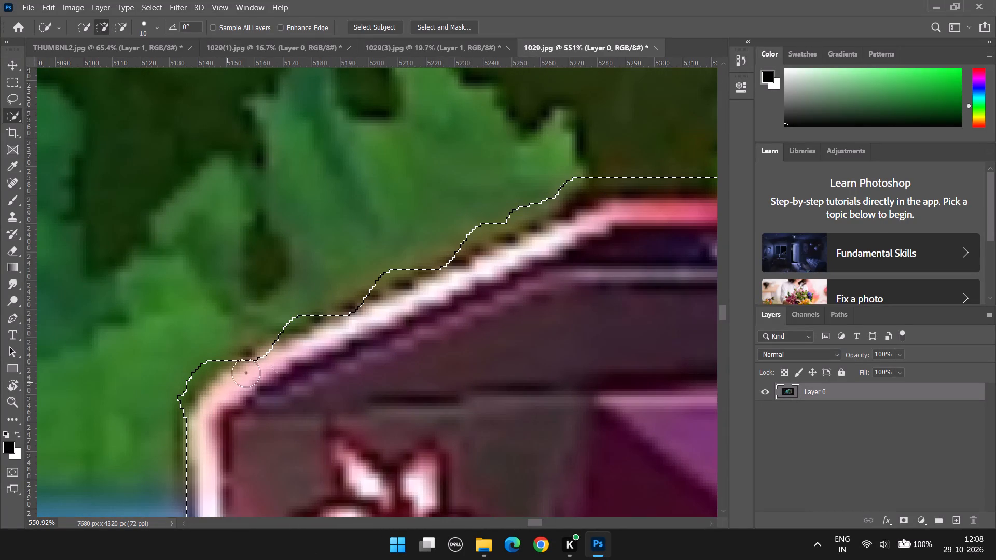
pyautogui.moveTo(246, 373); pyautogui.dragTo(722, 227)
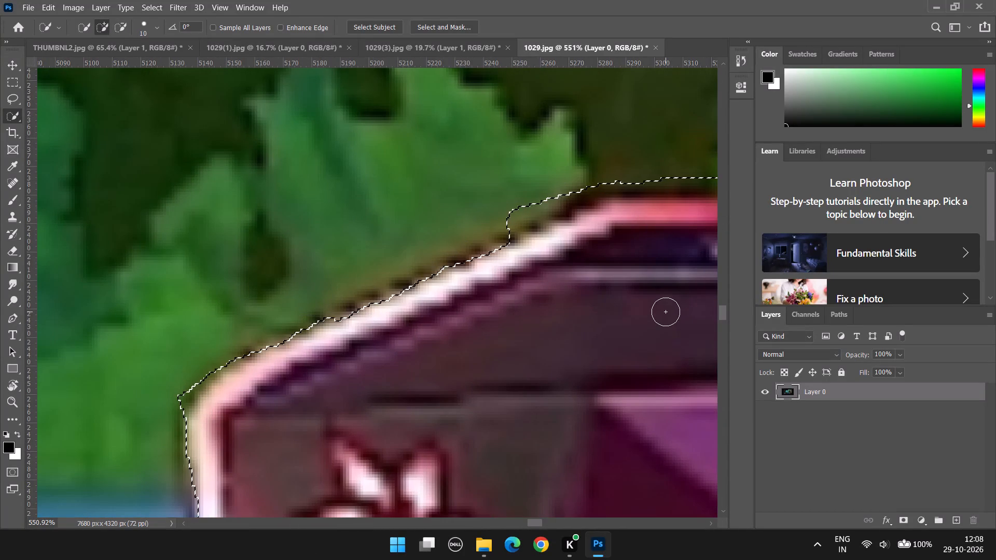
pyautogui.scroll(-6, 666, 312)
pyautogui.keyDown('alt'); pyautogui.moveTo(562, 242); pyautogui.dragTo(707, 224); pyautogui.keyUp('alt')
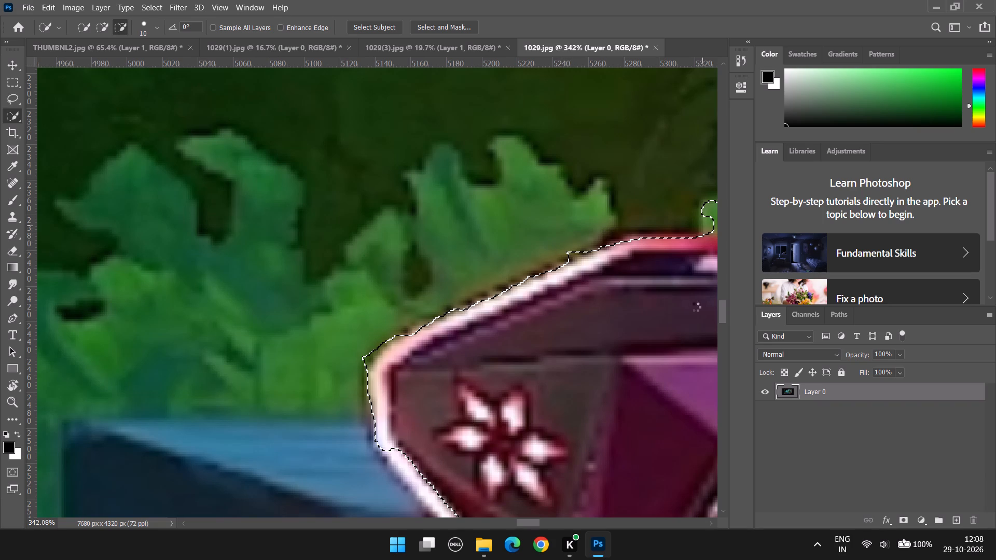
# Subtract the foliage above the handle's top edge and re-add the red outline down its short slanted side.
pyautogui.moveTo(537, 521); pyautogui.dragTo(557, 518)
pyautogui.keyDown('alt'); pyautogui.scroll(4, 163, 201); pyautogui.keyUp('alt')
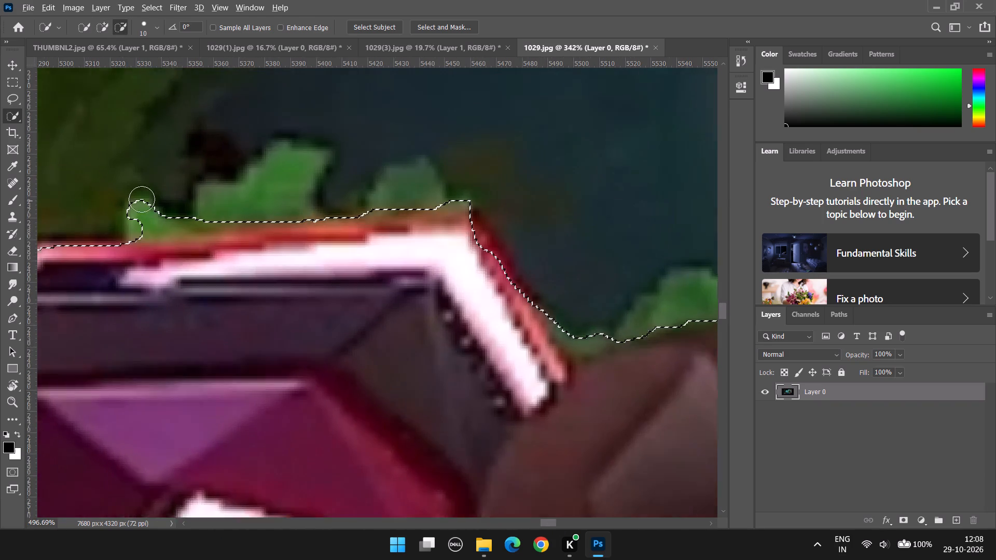
pyautogui.keyDown('alt'); pyautogui.moveTo(104, 221); pyautogui.dragTo(271, 221); pyautogui.keyUp('alt')
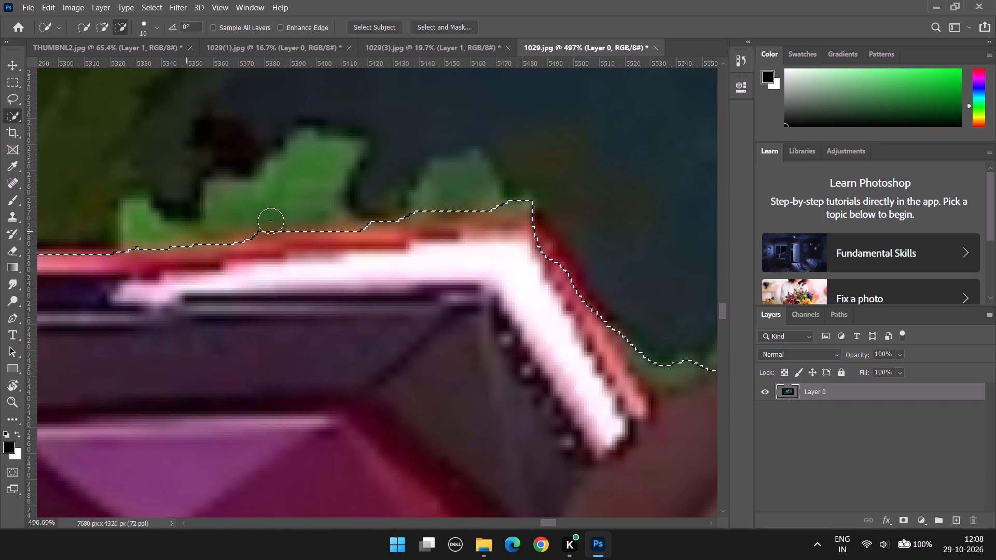
pyautogui.keyDown('alt'); pyautogui.moveTo(271, 221); pyautogui.dragTo(601, 206); pyautogui.keyUp('alt')
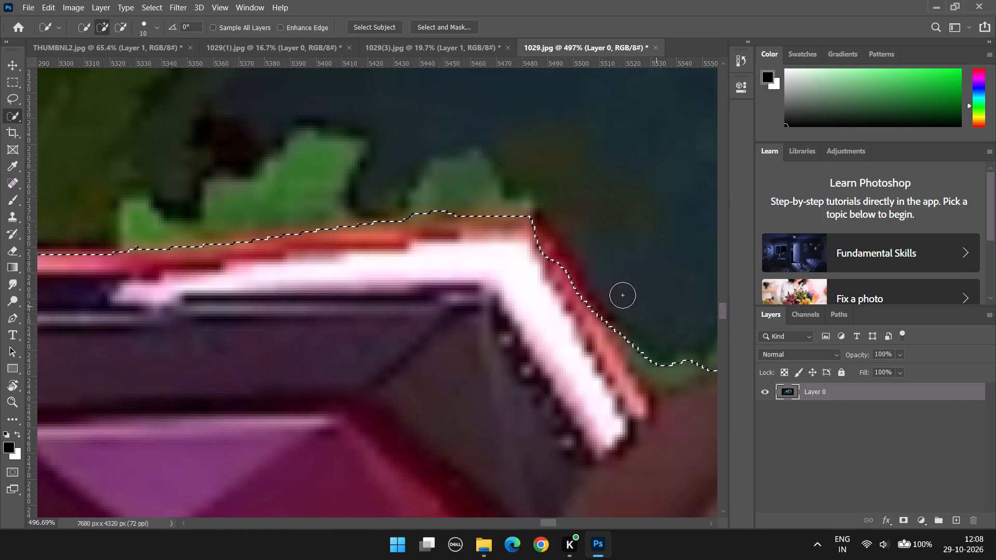
pyautogui.moveTo(541, 232); pyautogui.dragTo(649, 417)
# Trim the background from the selection in the dip between the handle's red outline and the top of the thumb.
pyautogui.keyDown('alt'); pyautogui.scroll(-5, 650, 416); pyautogui.keyUp('alt')
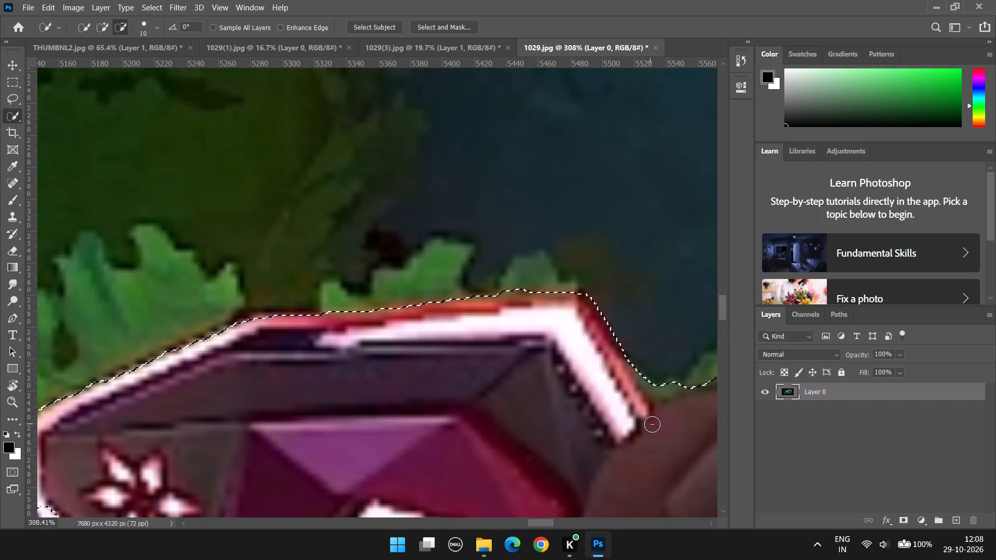
pyautogui.moveTo(548, 519); pyautogui.dragTo(558, 522)
pyautogui.keyDown('alt'); pyautogui.scroll(5, 404, 336); pyautogui.keyUp('alt')
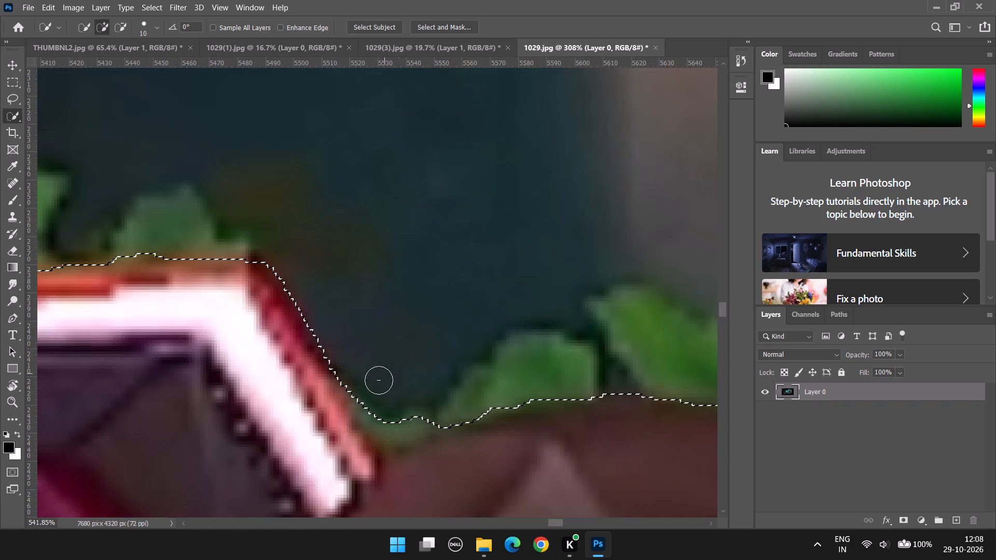
pyautogui.keyDown('alt'); pyautogui.scroll(4, 379, 380); pyautogui.keyUp('alt')
pyautogui.keyDown('alt'); pyautogui.moveTo(359, 376); pyautogui.dragTo(512, 421); pyautogui.keyUp('alt')
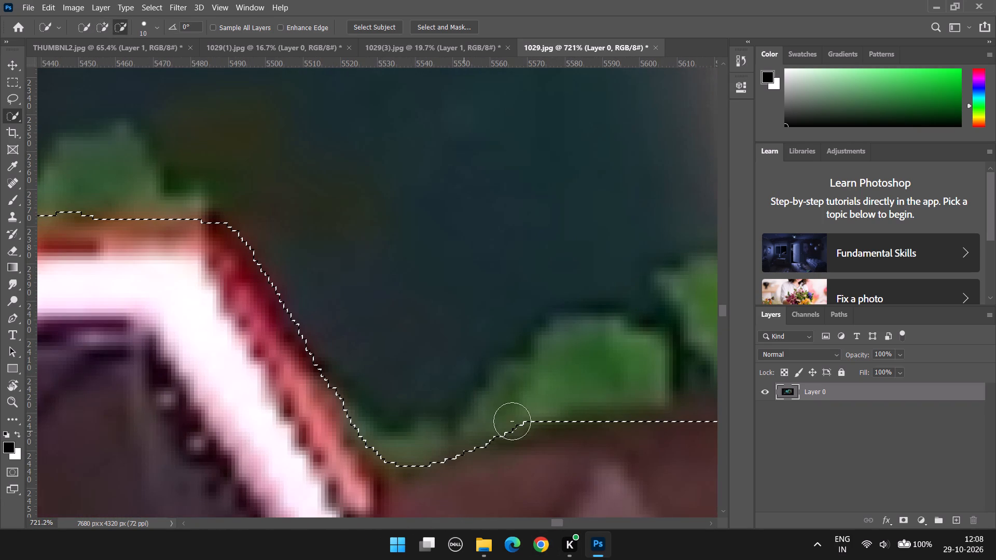
pyautogui.keyDown('alt'); pyautogui.moveTo(512, 421); pyautogui.dragTo(582, 391); pyautogui.keyUp('alt')
# Enable Enhance Edge for the Quick Selection tool.
pyautogui.keyDown('alt'); pyautogui.scroll(-15, 679, 355); pyautogui.keyUp('alt')
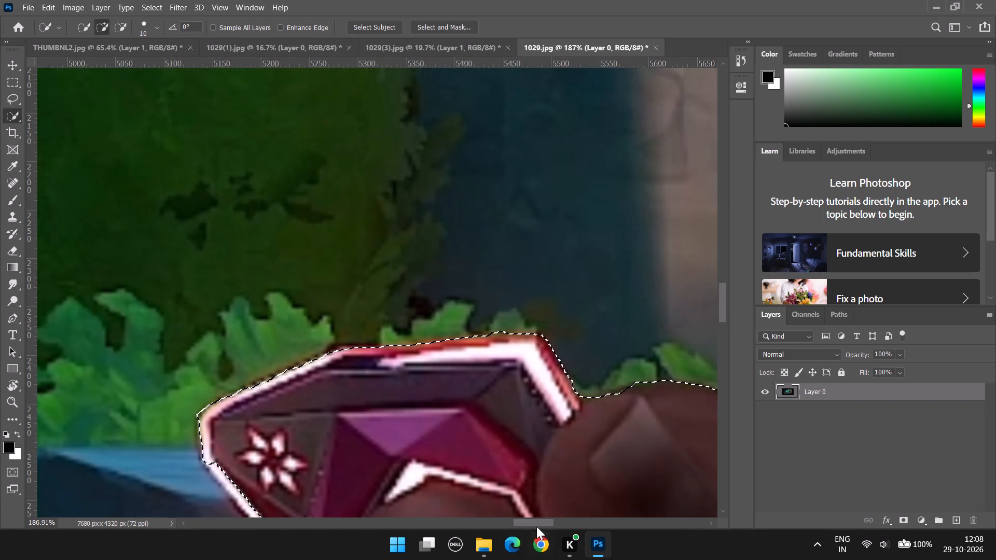
pyautogui.moveTo(536, 526); pyautogui.dragTo(552, 528)
pyautogui.keyDown('alt'); pyautogui.scroll(-20, 559, 474); pyautogui.keyUp('alt')
pyautogui.keyDown('alt'); pyautogui.scroll(-6, 559, 474); pyautogui.keyUp('alt')
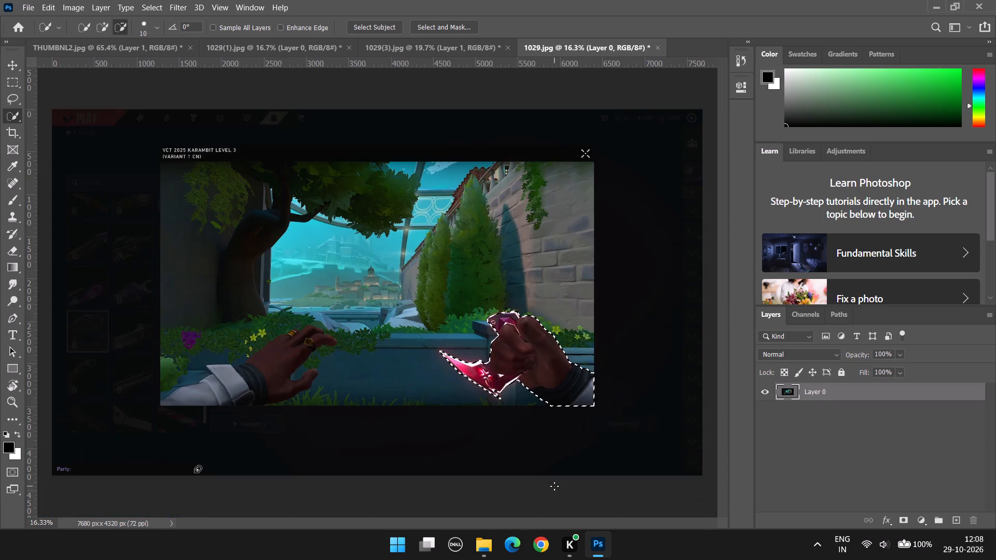
pyautogui.keyDown('alt'); pyautogui.scroll(15, 461, 299); pyautogui.keyUp('alt')
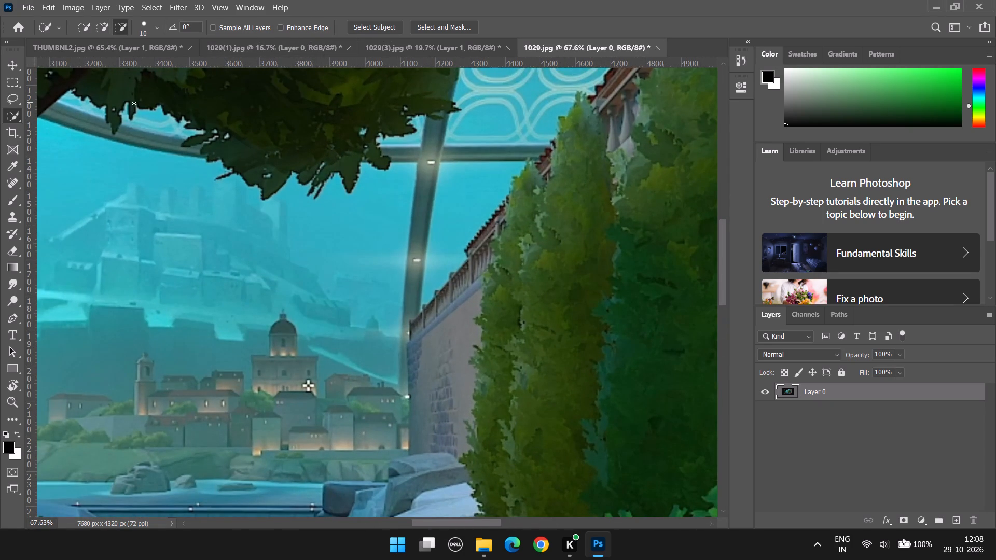
pyautogui.click(281, 30)
# Check the whole hand-and-karambit selection and copy it to a new layer.
pyautogui.scroll(-7, 425, 292)
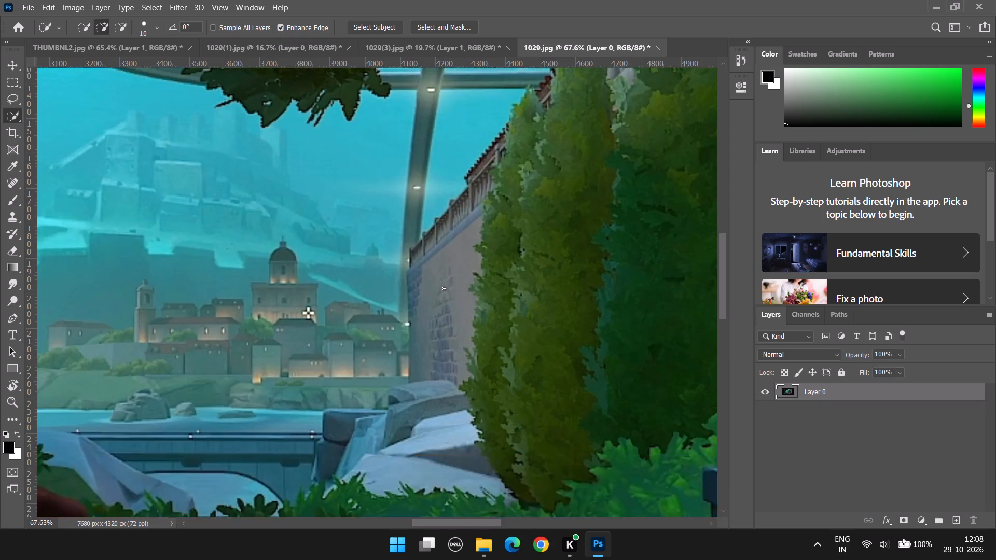
pyautogui.scroll(-7, 444, 288)
pyautogui.keyDown('alt'); pyautogui.scroll(-7, 443, 293); pyautogui.keyUp('alt')
pyautogui.keyDown('alt'); pyautogui.scroll(4, 460, 293); pyautogui.keyUp('alt')
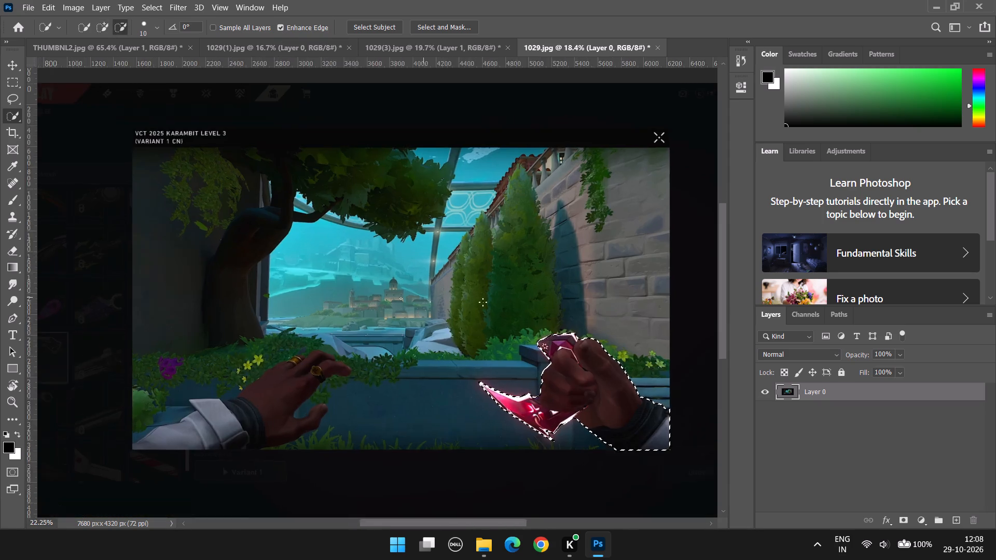
pyautogui.keyDown('alt'); pyautogui.scroll(2, 483, 302); pyautogui.keyUp('alt')
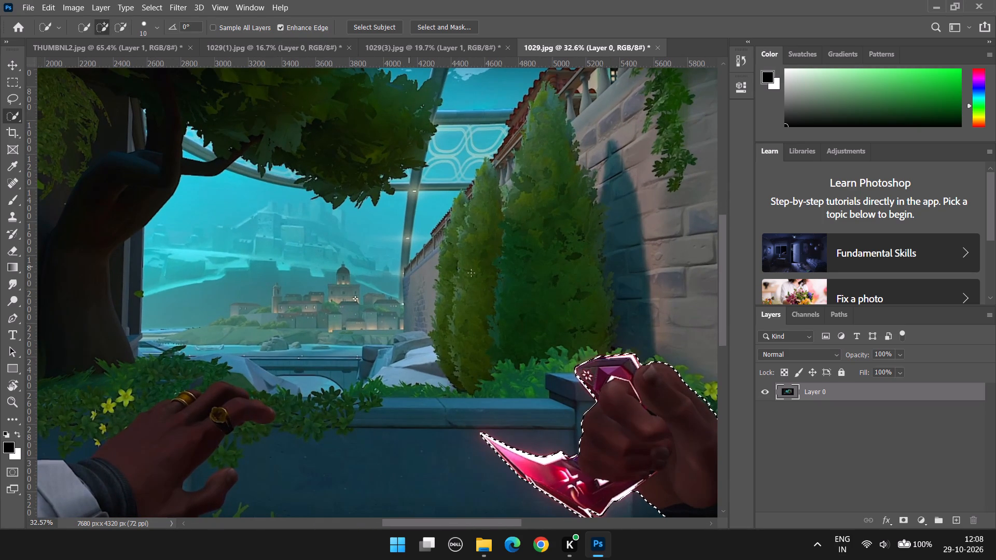
pyautogui.scroll(-7, 484, 276)
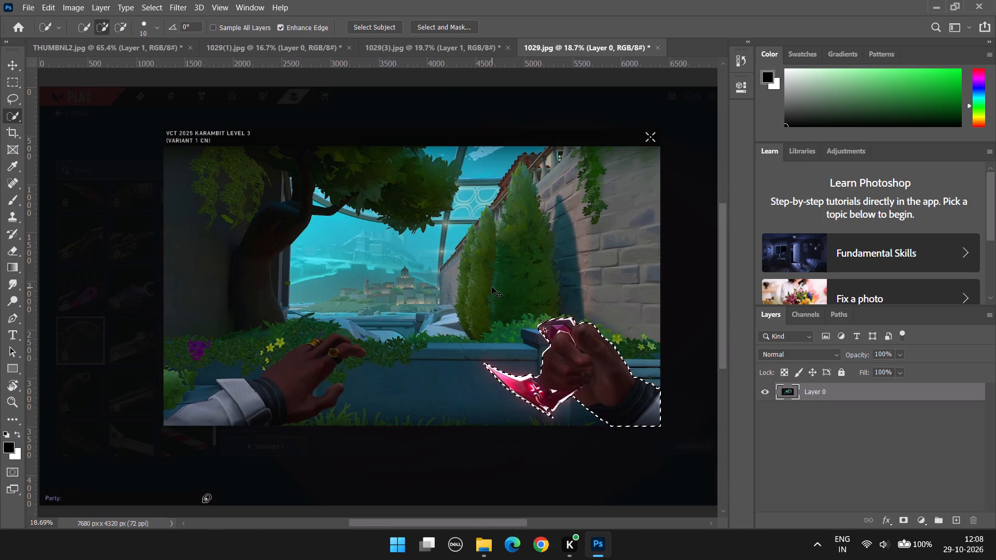
pyautogui.hotkey('ctrl', 'j')
# Move the cut-out karambit hand into the THUMBNL2.jpg document, over the left half of the canvas.
pyautogui.click(8, 61)
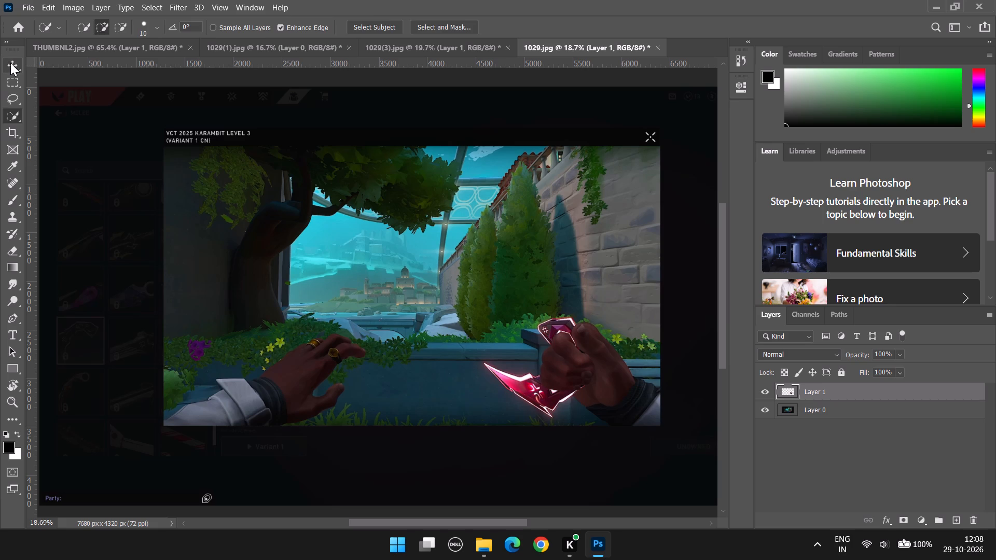
pyautogui.moveTo(594, 355); pyautogui.dragTo(119, 56)
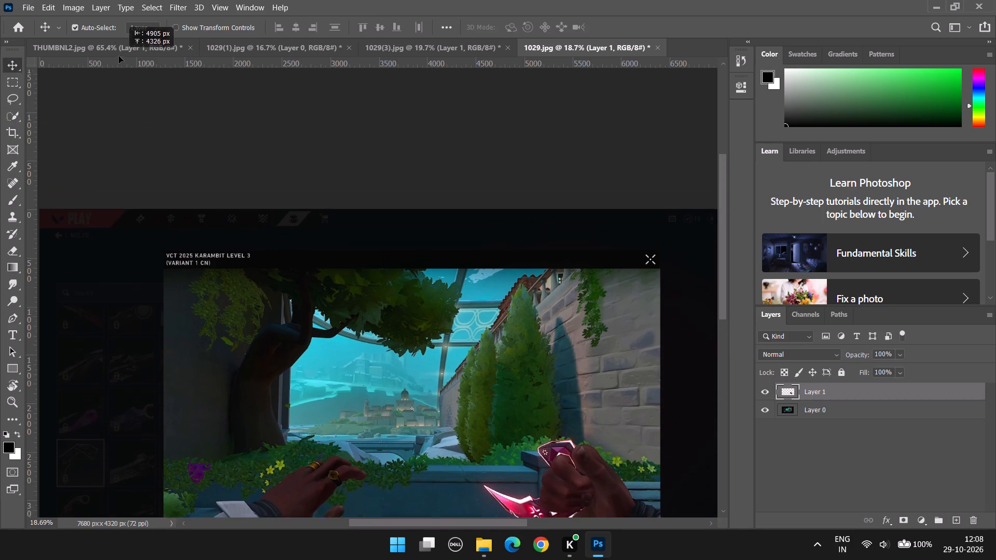
pyautogui.moveTo(119, 56); pyautogui.dragTo(268, 314)
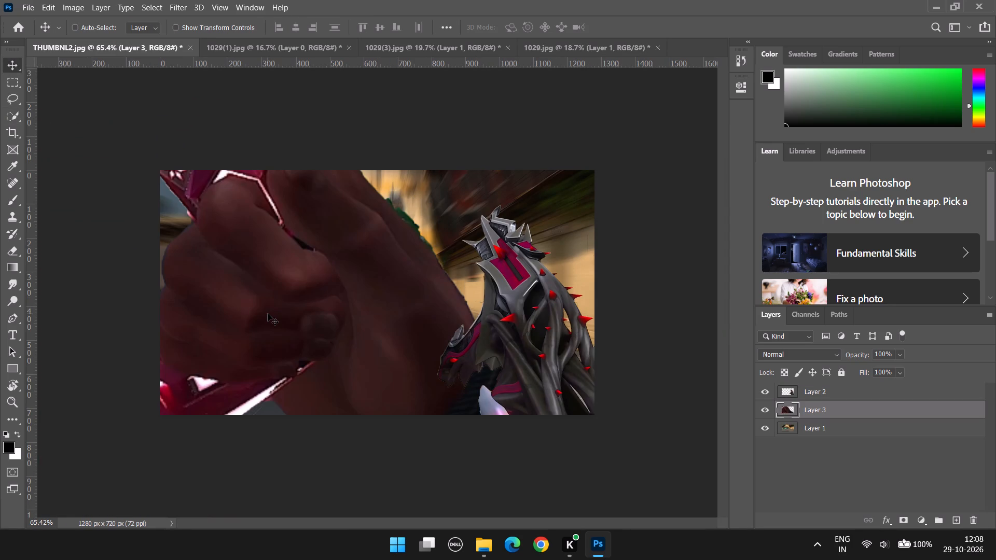
# Convert the karambit hand layer, Layer 3, to a smart object.
pyautogui.rightClick(392, 354)
pyautogui.rightClick(419, 309)
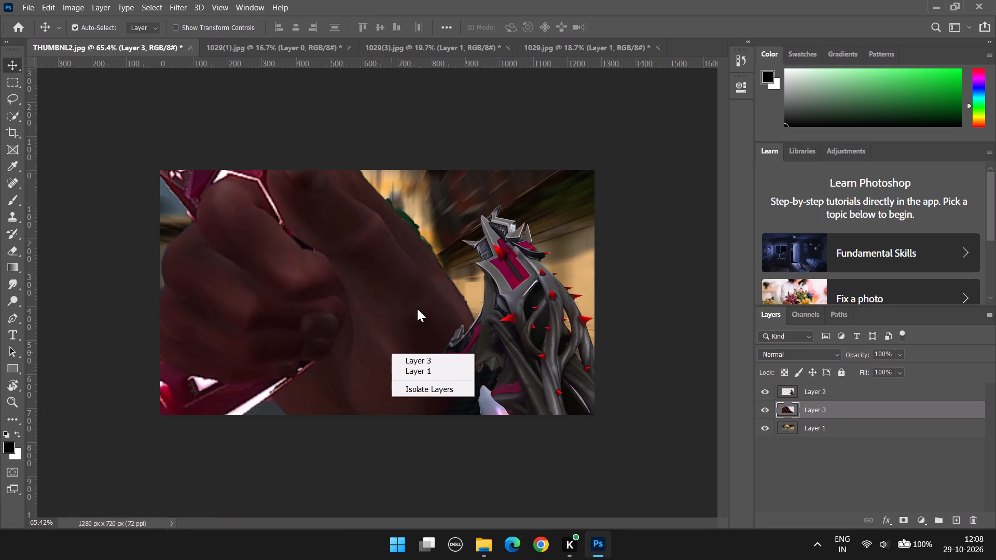
pyautogui.rightClick(832, 412)
pyautogui.click(843, 413)
pyautogui.rightClick(844, 413)
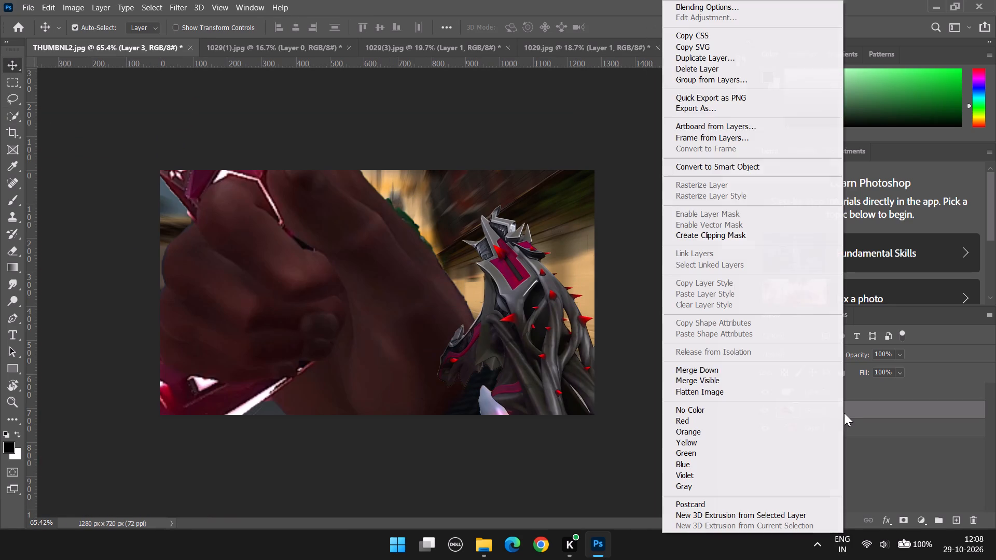
pyautogui.click(726, 167)
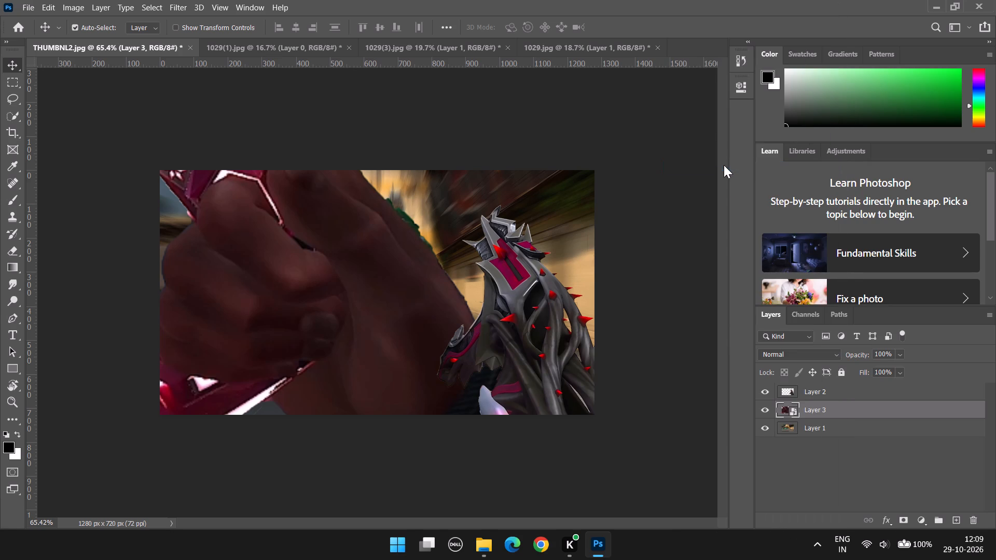
# Scale the karambit hand on Layer 3 down to about 44% and place it in the canvas's lower-left corner.
pyautogui.hotkey('ctrl', 't')
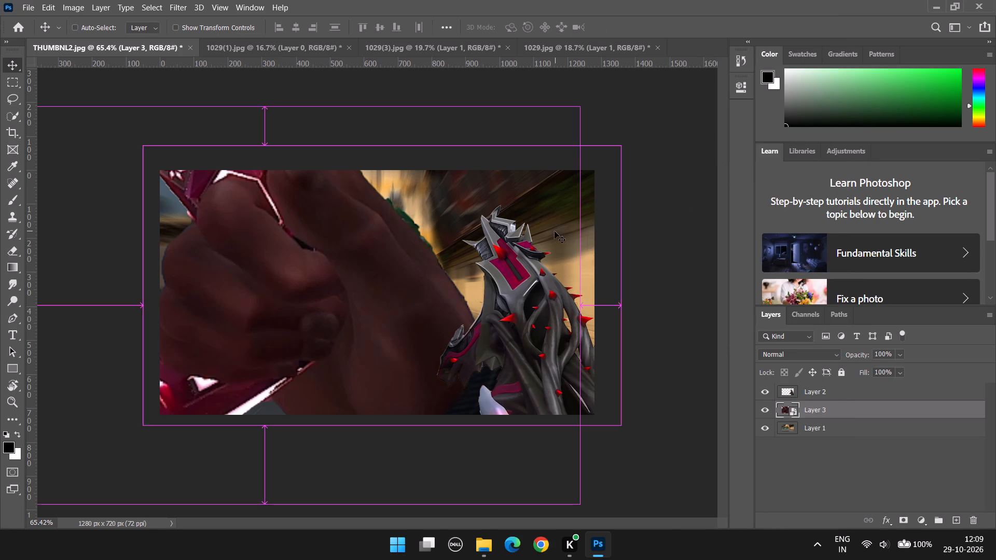
pyautogui.moveTo(579, 109); pyautogui.dragTo(251, 345)
pyautogui.moveTo(163, 406); pyautogui.dragTo(369, 316)
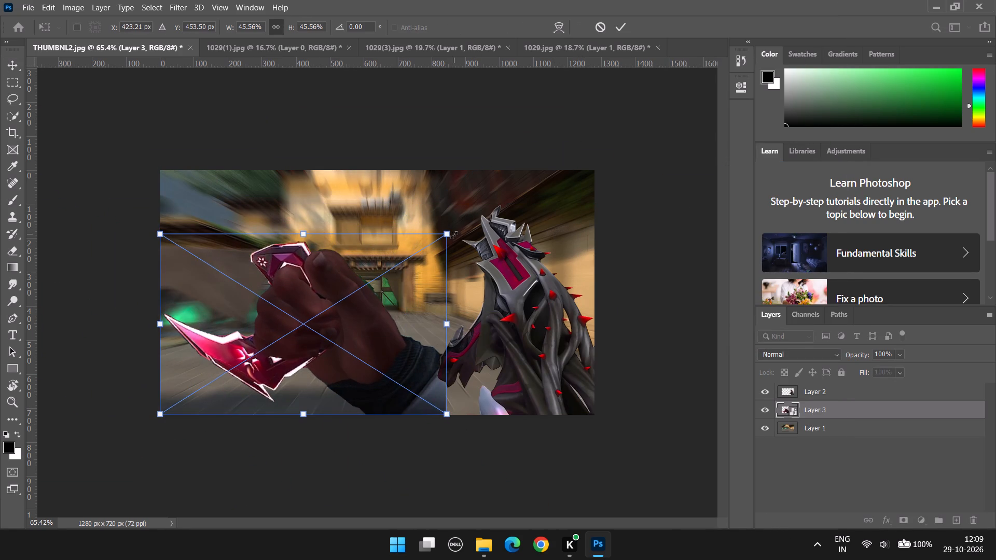
pyautogui.moveTo(446, 234); pyautogui.dragTo(427, 255)
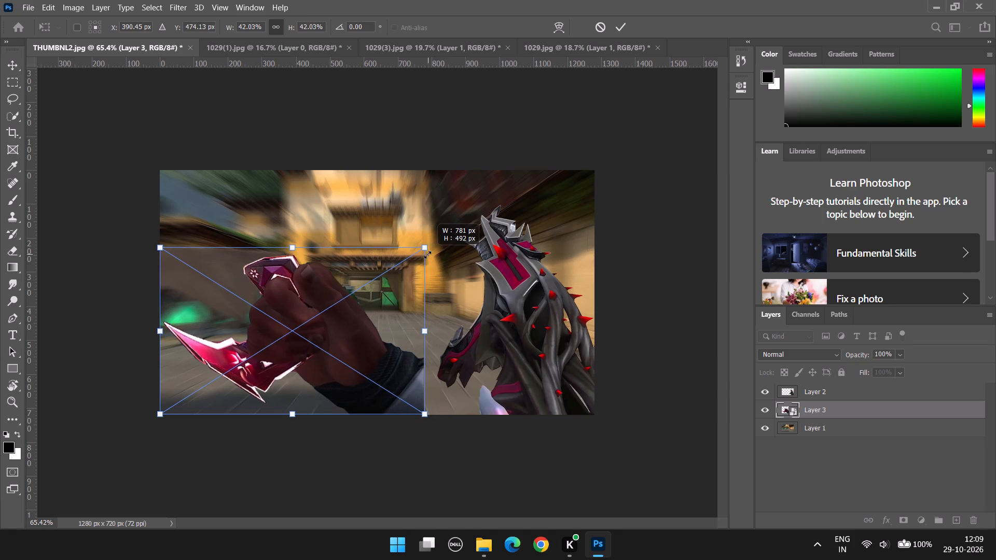
pyautogui.moveTo(427, 255); pyautogui.dragTo(427, 256)
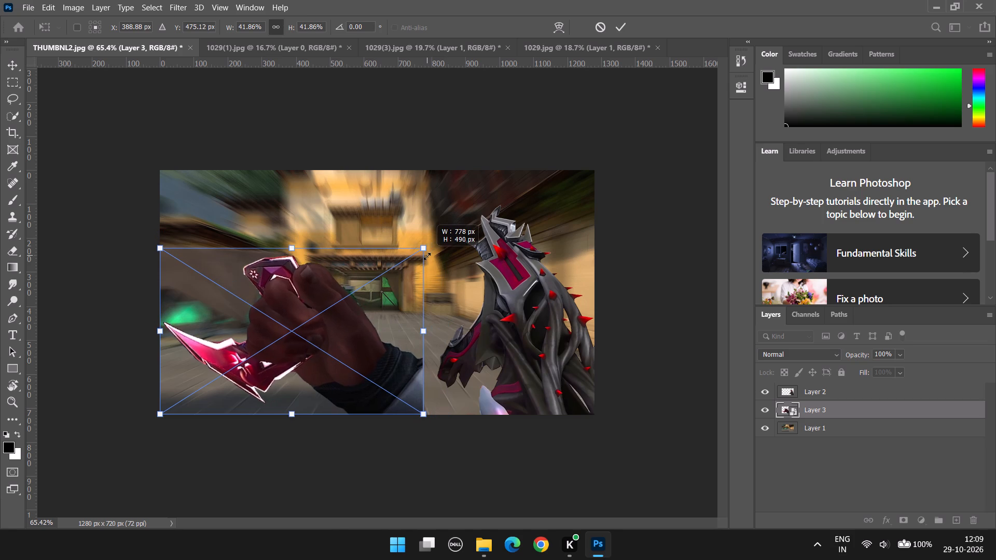
pyautogui.moveTo(427, 256); pyautogui.dragTo(441, 262)
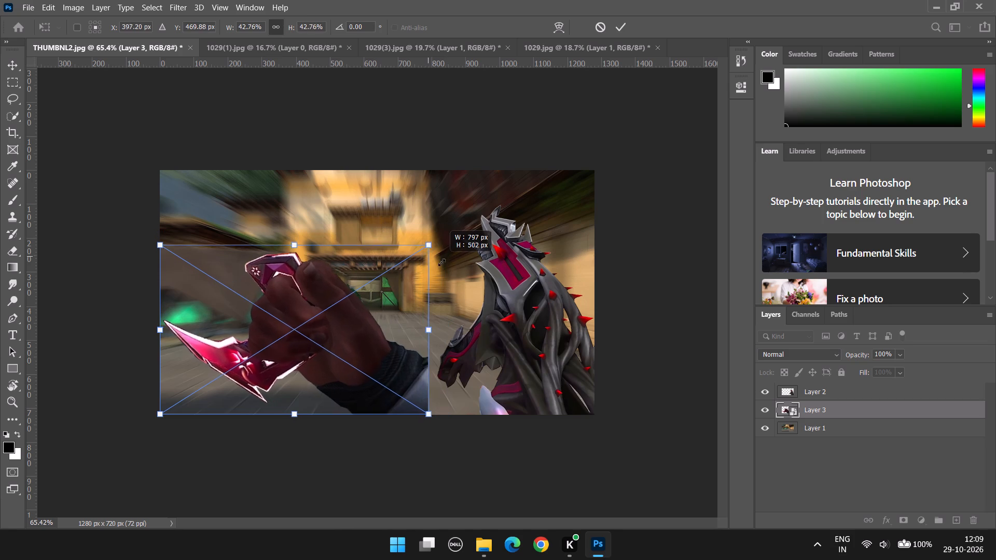
pyautogui.moveTo(441, 262); pyautogui.dragTo(445, 268)
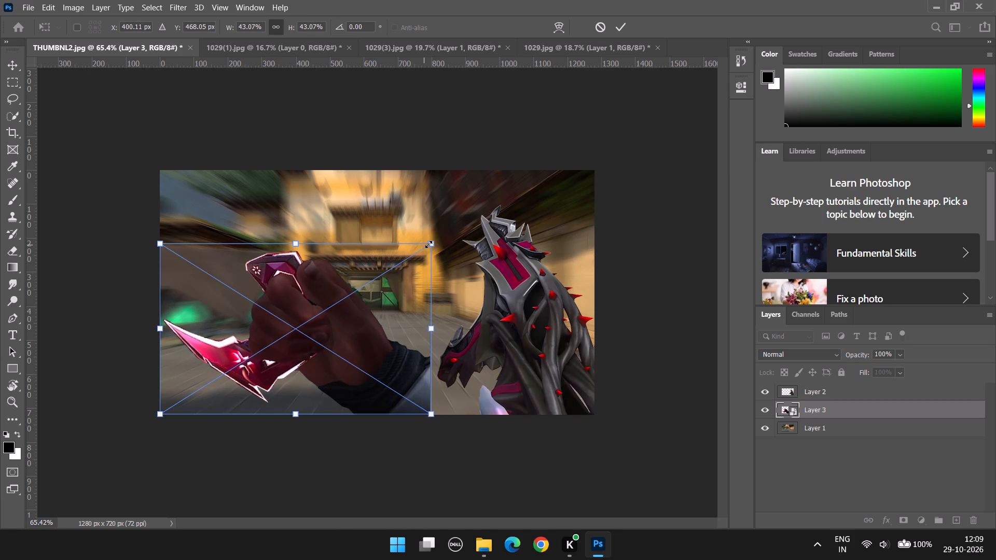
pyautogui.moveTo(433, 241); pyautogui.dragTo(444, 239)
pyautogui.click(444, 239)
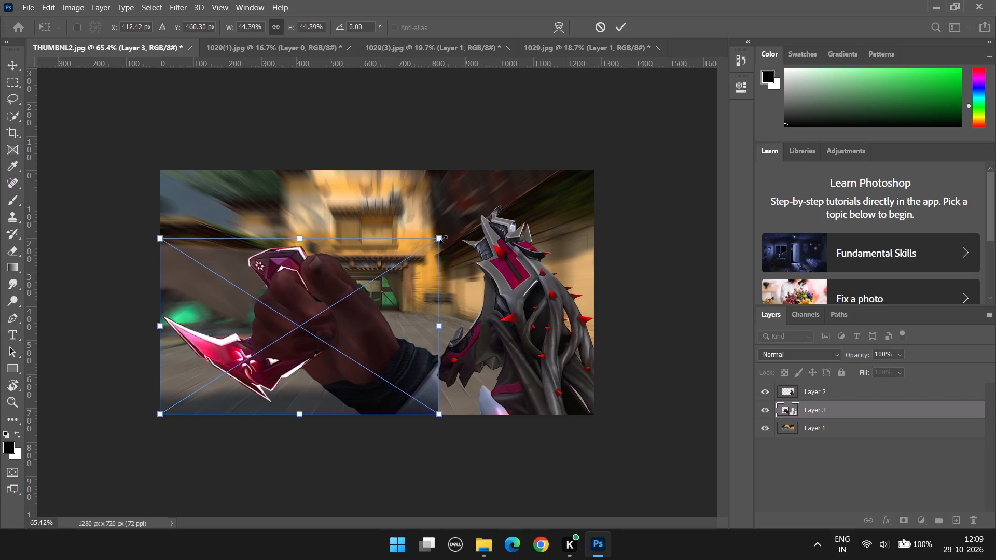
# Flip the karambit hand horizontally.
pyautogui.rightClick(372, 306)
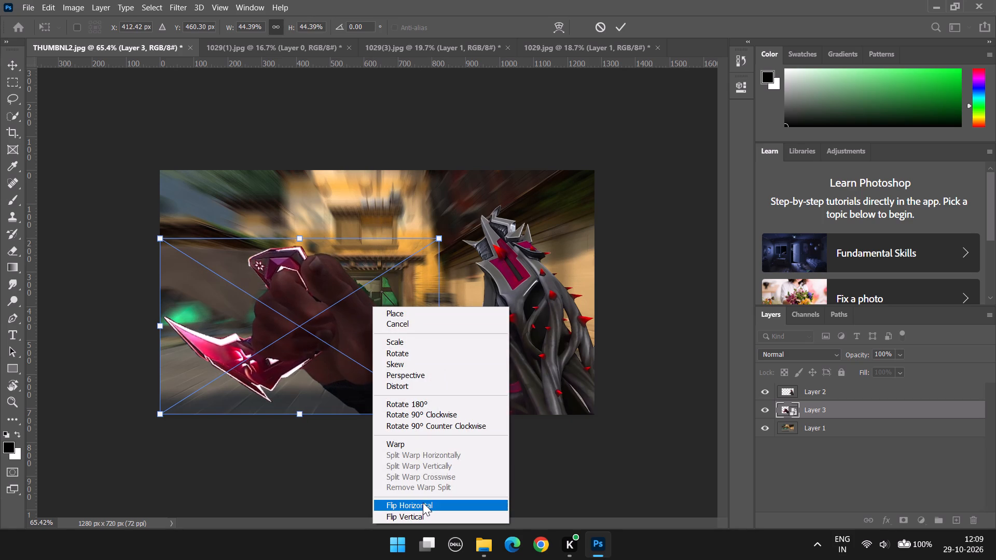
pyautogui.click(423, 502)
pyautogui.click(297, 338)
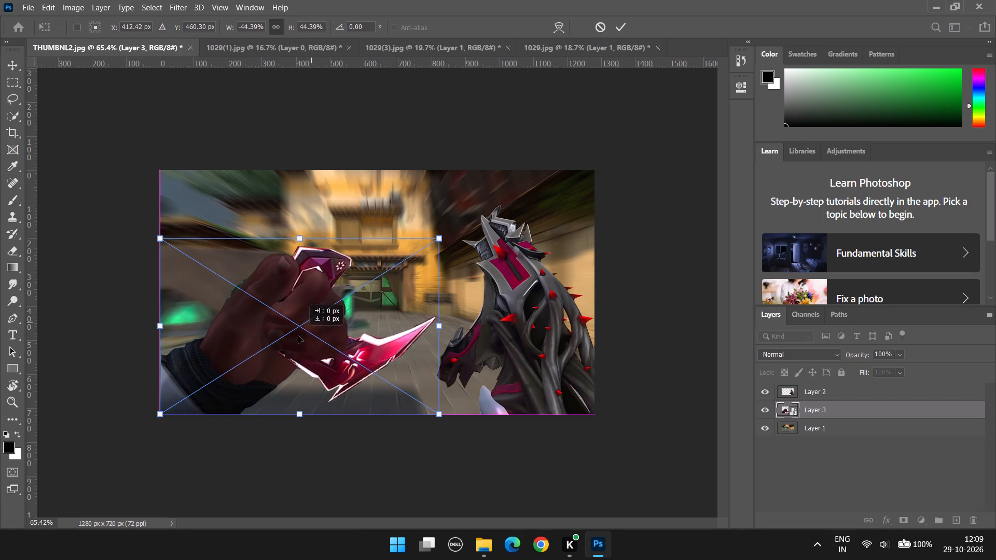
# Shrink the flipped karambit hand to about 33%, keeping it in the canvas's lower-left corner, and apply the transform.
pyautogui.moveTo(441, 234); pyautogui.dragTo(359, 324)
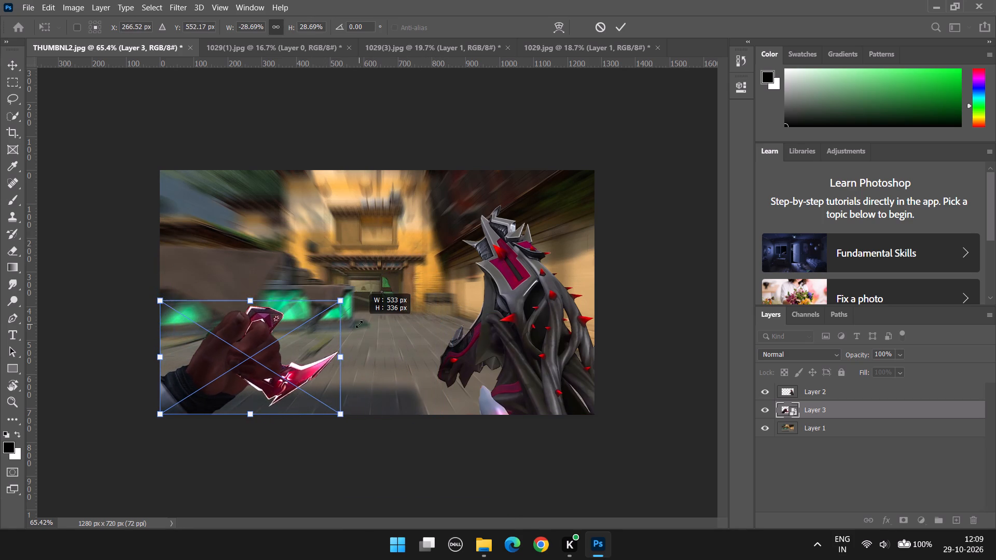
pyautogui.moveTo(359, 324); pyautogui.dragTo(385, 299)
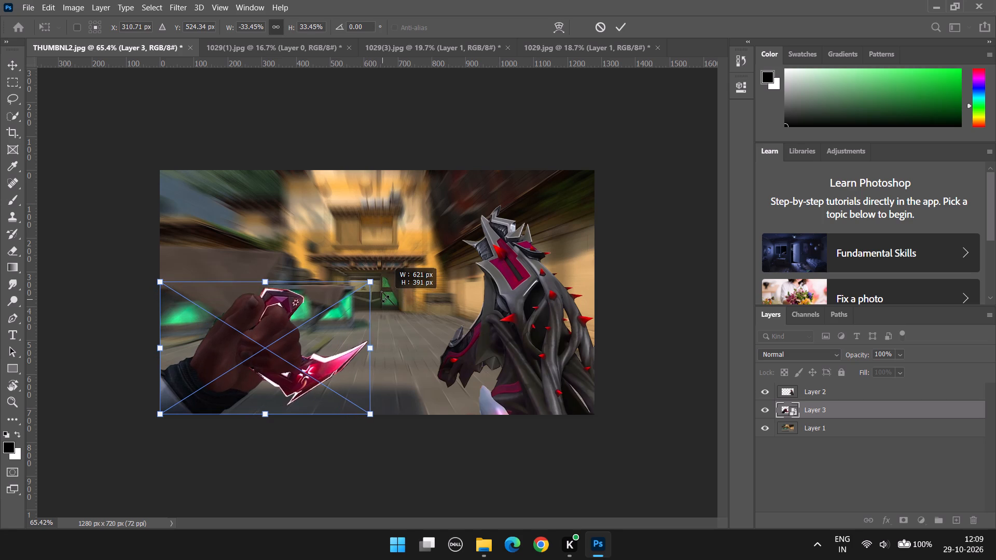
pyautogui.moveTo(385, 299); pyautogui.dragTo(386, 298)
pyautogui.click(626, 21)
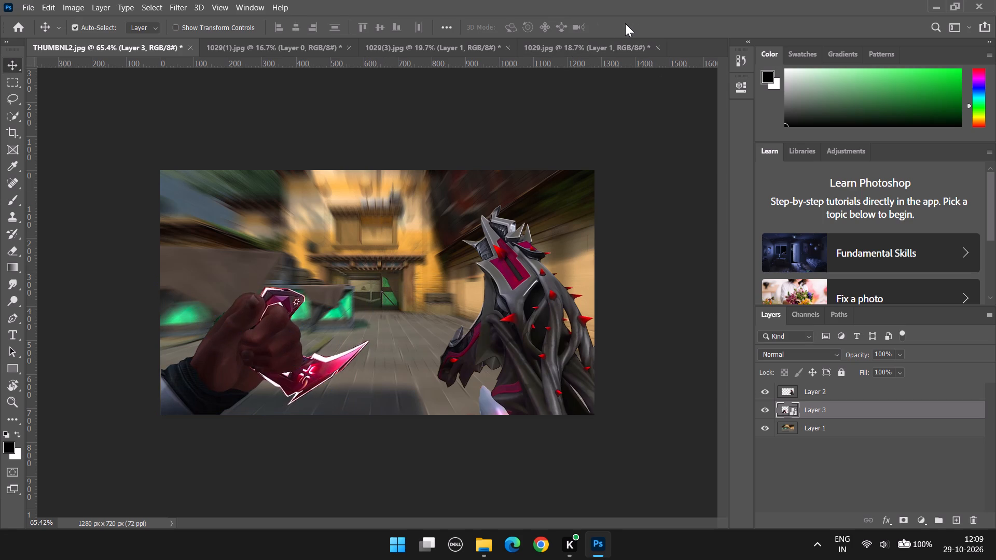
# Rasterize the Layer 3 smart object so the Eraser tool can work on the karambit hand.
pyautogui.scroll(-7, 417, 299)
pyautogui.keyDown('alt'); pyautogui.scroll(6, 409, 370); pyautogui.keyUp('alt')
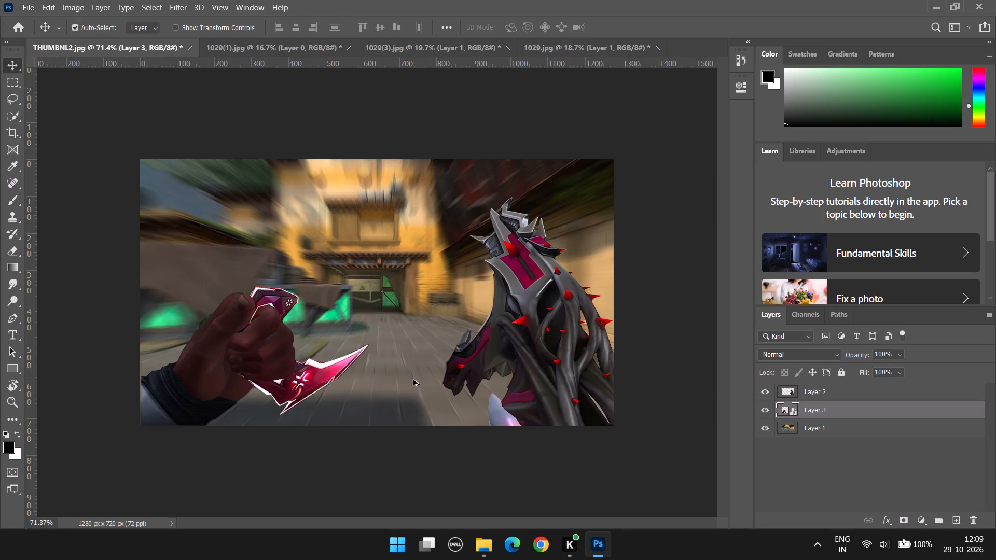
pyautogui.keyDown('alt'); pyautogui.scroll(-5, 377, 363); pyautogui.keyUp('alt')
pyautogui.keyDown('alt'); pyautogui.scroll(10, 264, 358); pyautogui.keyUp('alt')
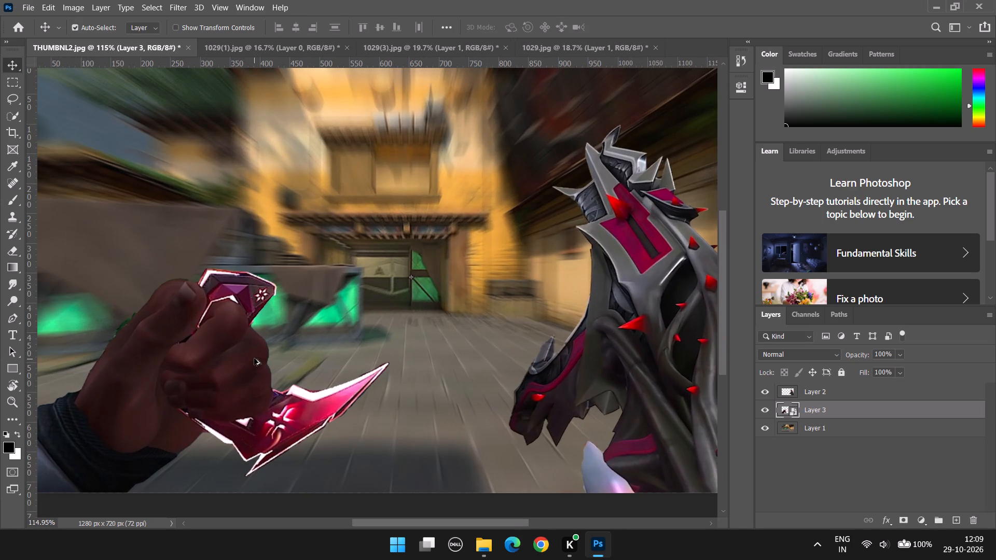
pyautogui.keyDown('alt'); pyautogui.scroll(11, 128, 361); pyautogui.keyUp('alt')
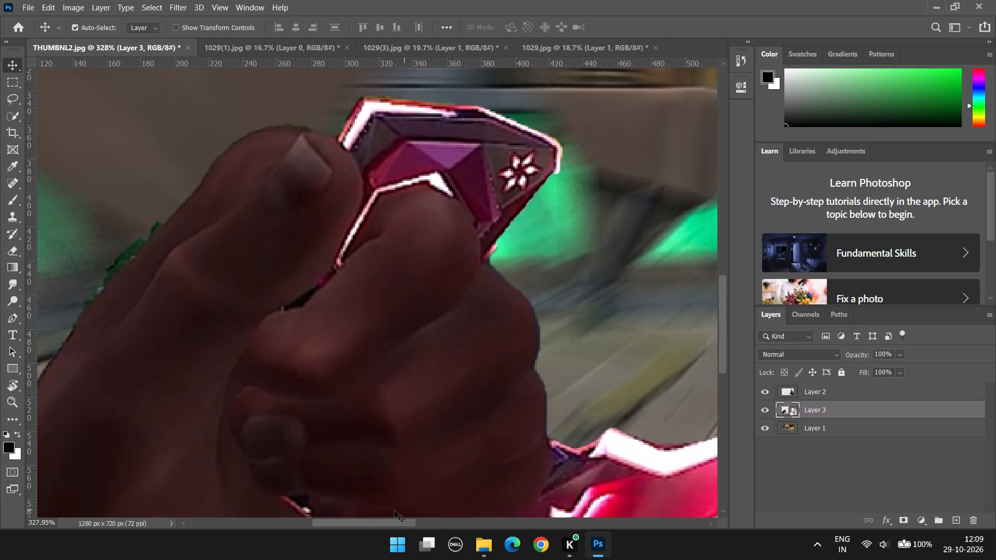
pyautogui.moveTo(389, 526); pyautogui.dragTo(352, 524)
pyautogui.keyDown('alt'); pyautogui.scroll(2, 262, 366); pyautogui.keyUp('alt')
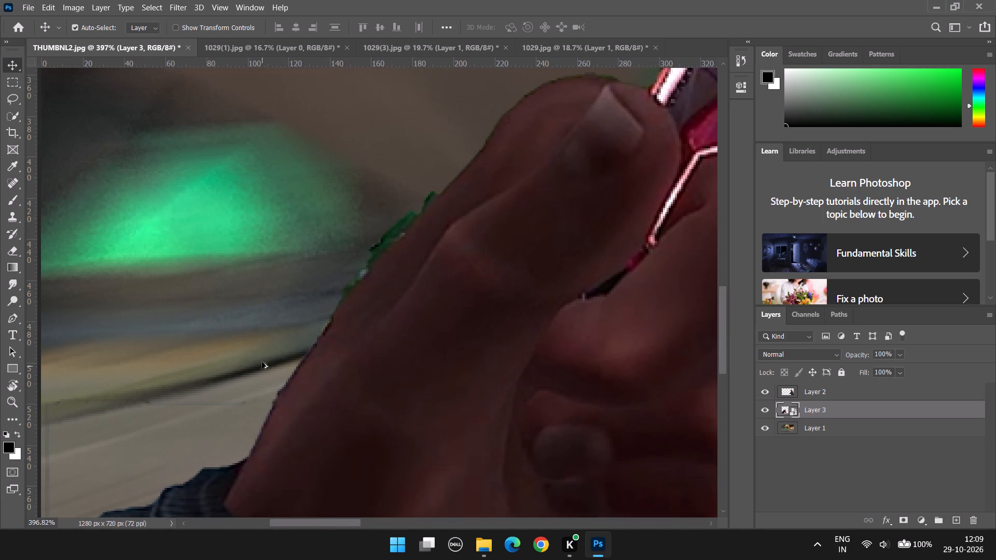
pyautogui.press('e')
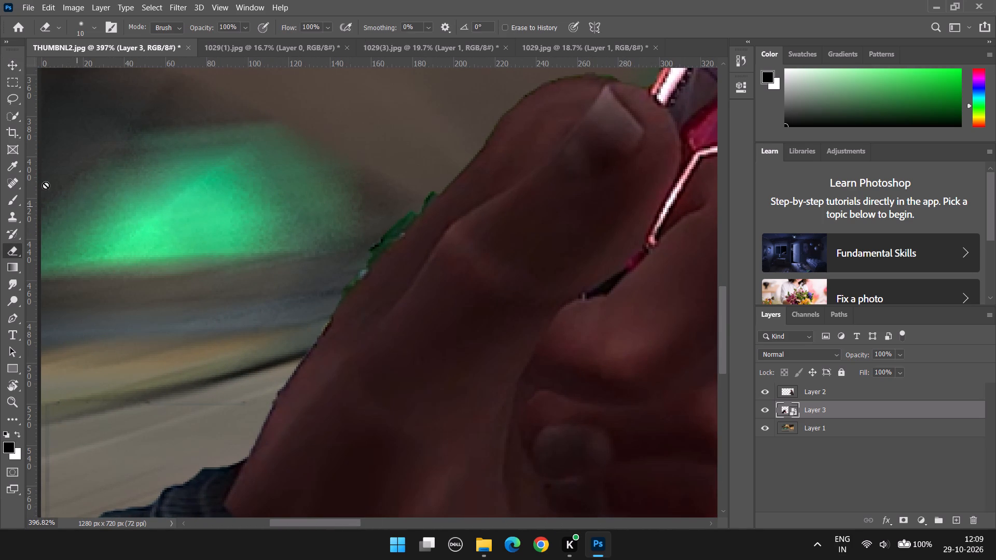
pyautogui.click(292, 258)
pyautogui.click(506, 227)
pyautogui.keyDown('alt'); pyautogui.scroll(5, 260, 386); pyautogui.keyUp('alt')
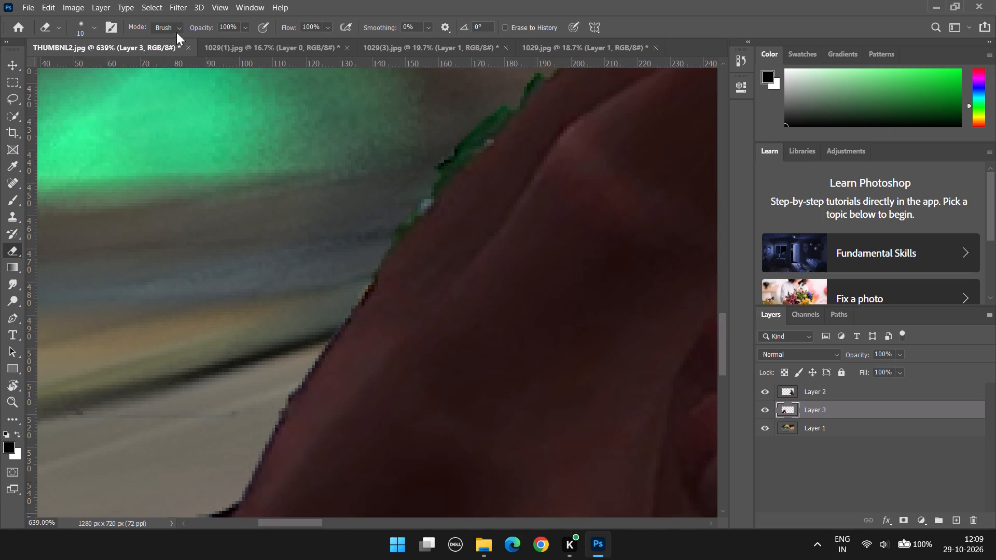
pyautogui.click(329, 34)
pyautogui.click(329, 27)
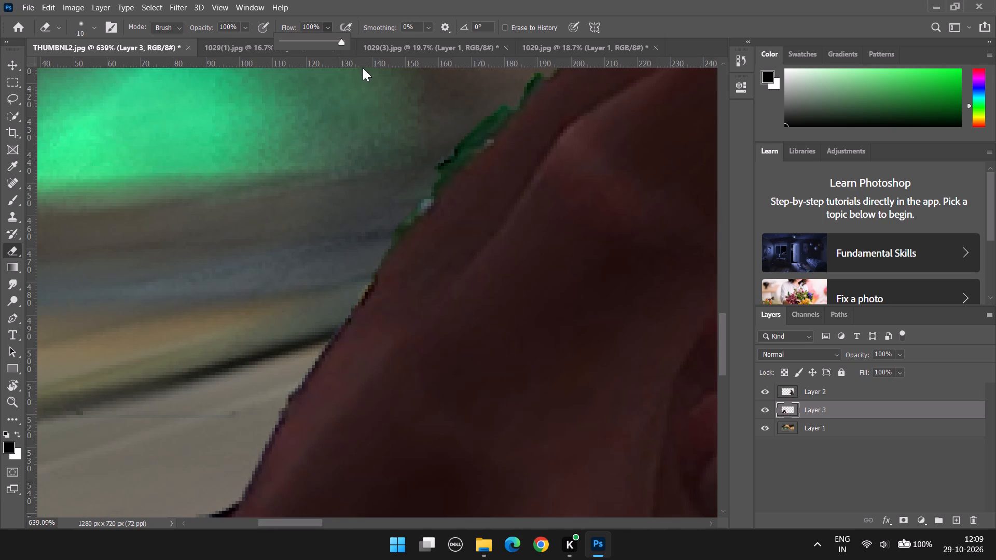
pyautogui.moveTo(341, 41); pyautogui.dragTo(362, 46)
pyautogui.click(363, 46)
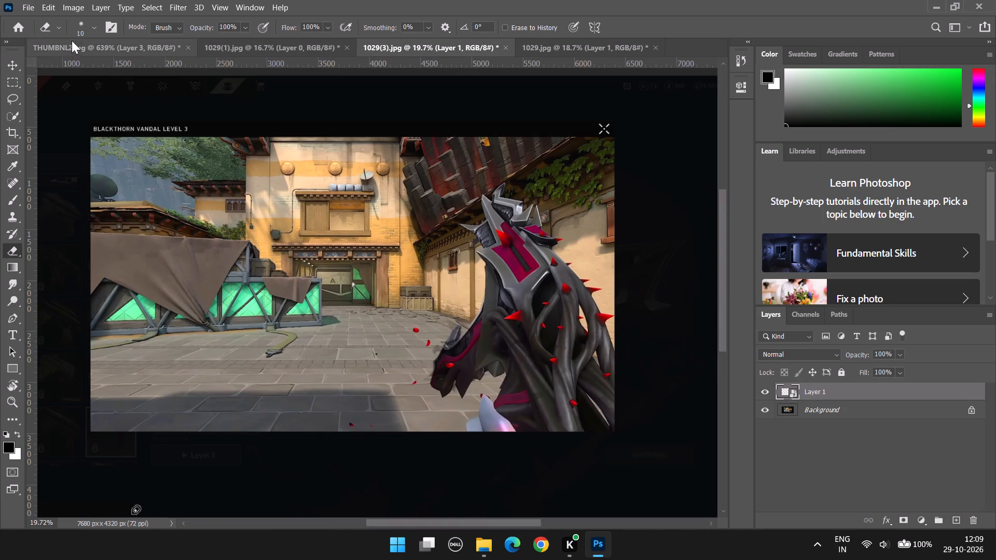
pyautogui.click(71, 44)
# With the Eraser at 5 px, erase the dark fringe along the hand's outer edge just above the sleeve.
pyautogui.keyDown('alt'); pyautogui.scroll(-6, 257, 392); pyautogui.keyUp('alt')
pyautogui.scroll(9, 242, 432)
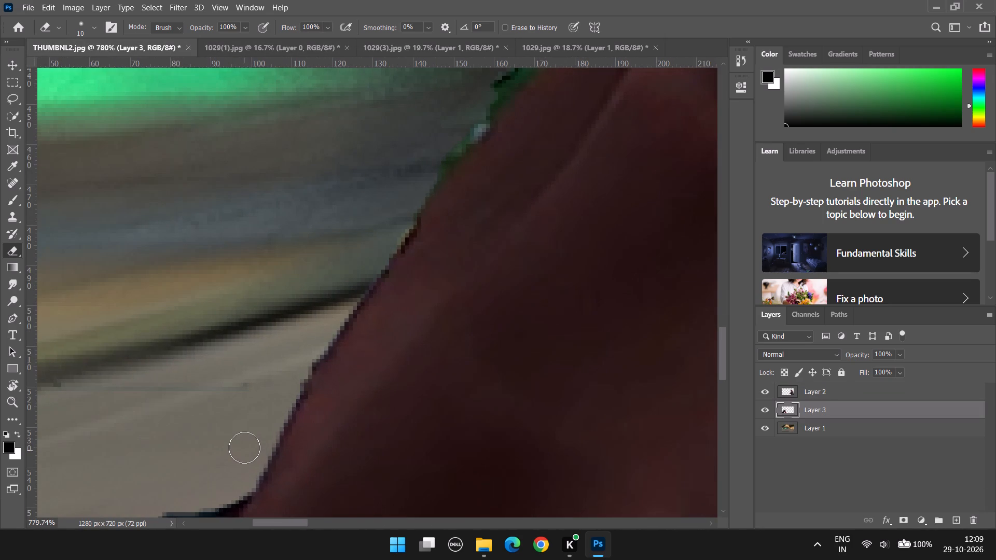
pyautogui.write('[[[[')
pyautogui.press('[')
pyautogui.press('[')
pyautogui.press('[')
pyautogui.press('[')
pyautogui.press('[')
pyautogui.press(']')
pyautogui.press(']')
pyautogui.press(']')
pyautogui.press(']')
pyautogui.moveTo(250, 477); pyautogui.dragTo(315, 356)
pyautogui.click(316, 355)
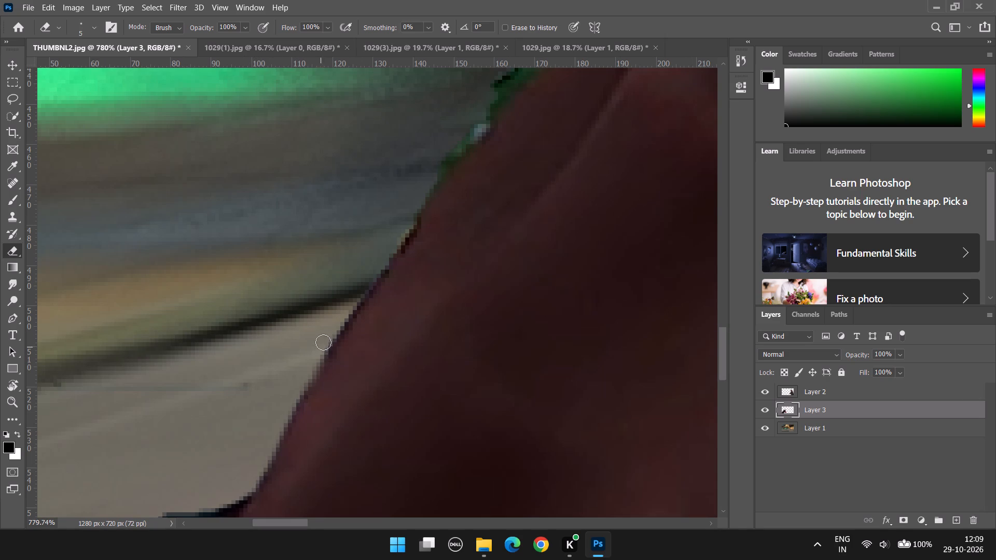
pyautogui.moveTo(333, 329); pyautogui.dragTo(246, 485)
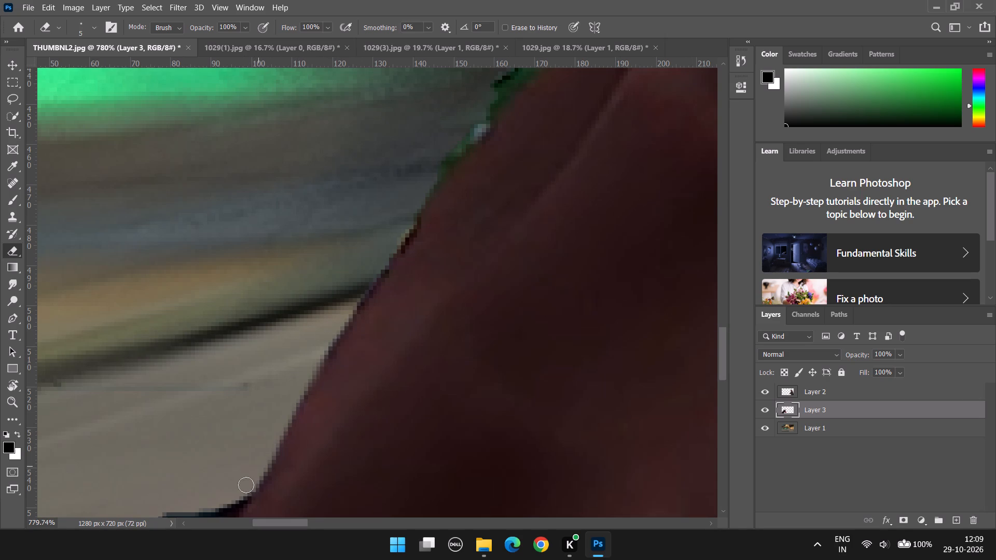
pyautogui.moveTo(246, 485); pyautogui.dragTo(246, 485)
# Erase the dark and yellowish fringe further up the hand's outer edge, below the green remnants.
pyautogui.scroll(4, 309, 345)
pyautogui.moveTo(324, 384); pyautogui.dragTo(344, 348)
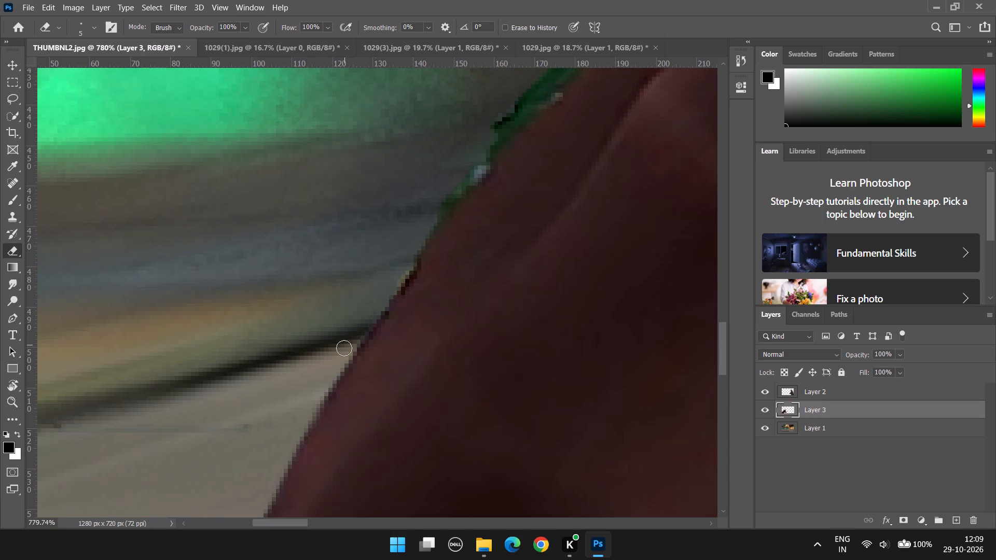
pyautogui.moveTo(344, 348); pyautogui.dragTo(369, 317)
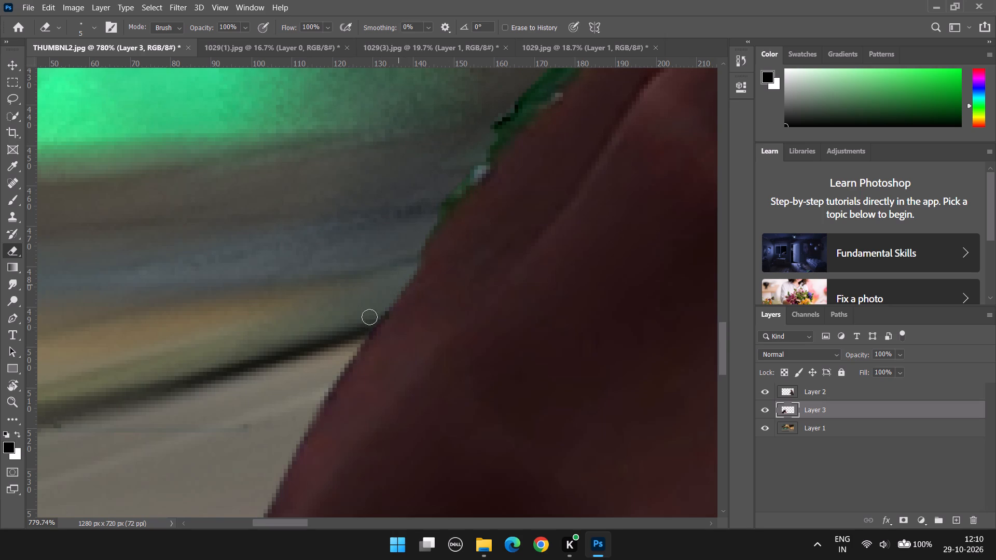
pyautogui.moveTo(369, 317); pyautogui.dragTo(368, 317)
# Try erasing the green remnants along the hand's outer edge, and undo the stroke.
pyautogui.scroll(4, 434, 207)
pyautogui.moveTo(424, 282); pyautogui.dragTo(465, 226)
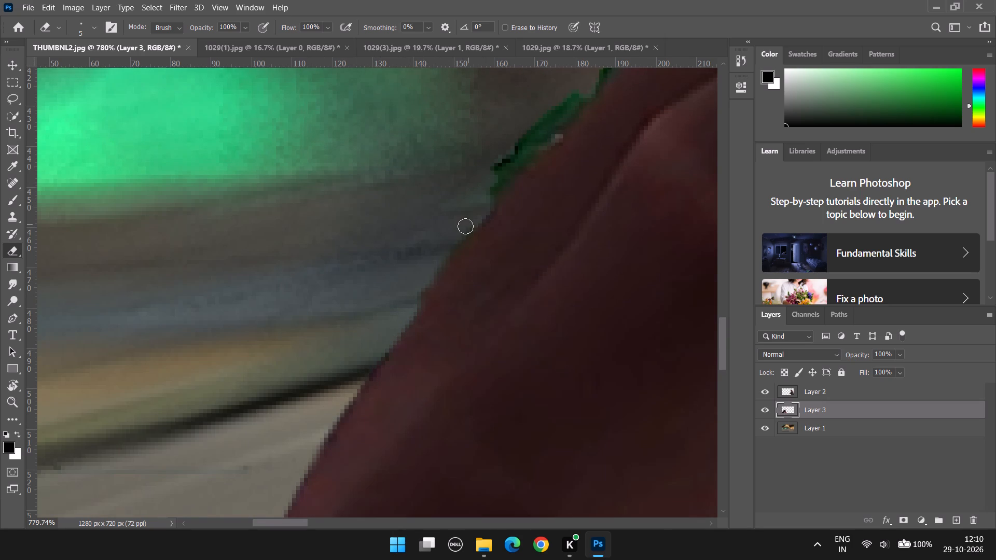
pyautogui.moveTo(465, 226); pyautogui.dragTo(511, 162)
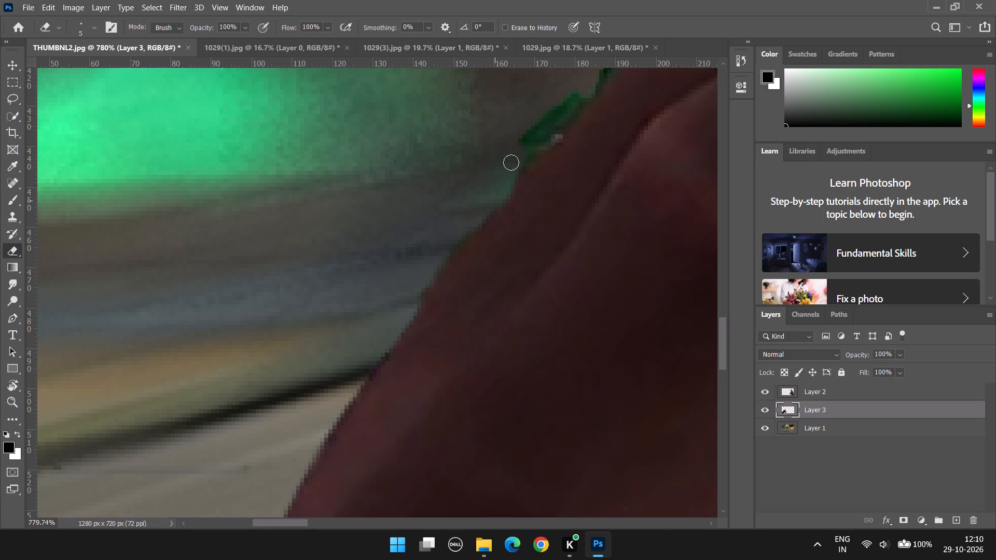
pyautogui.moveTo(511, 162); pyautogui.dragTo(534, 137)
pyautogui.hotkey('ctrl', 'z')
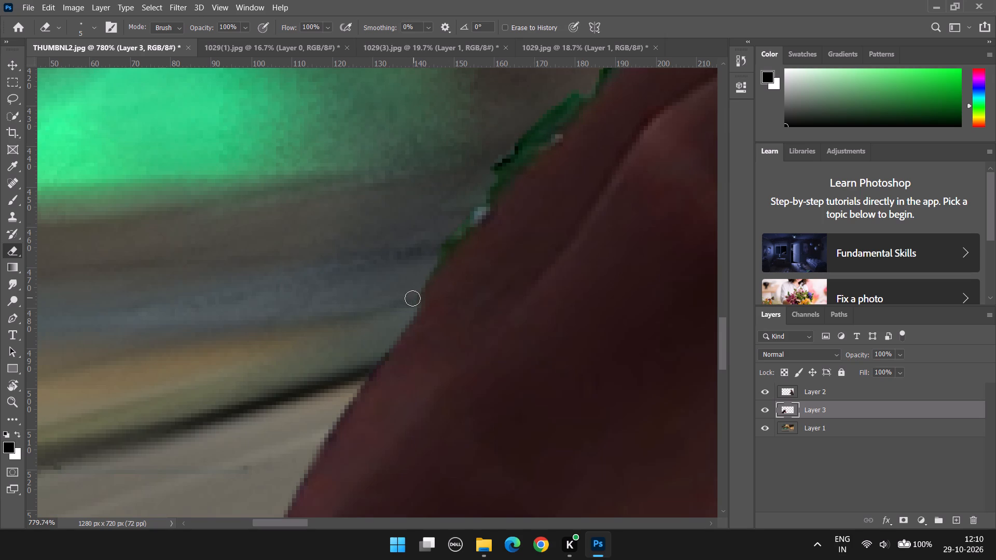
# Erase the green and pale remnants along the hand's outer edge, from above the sleeve up towards the thumb.
pyautogui.moveTo(412, 298); pyautogui.dragTo(529, 126)
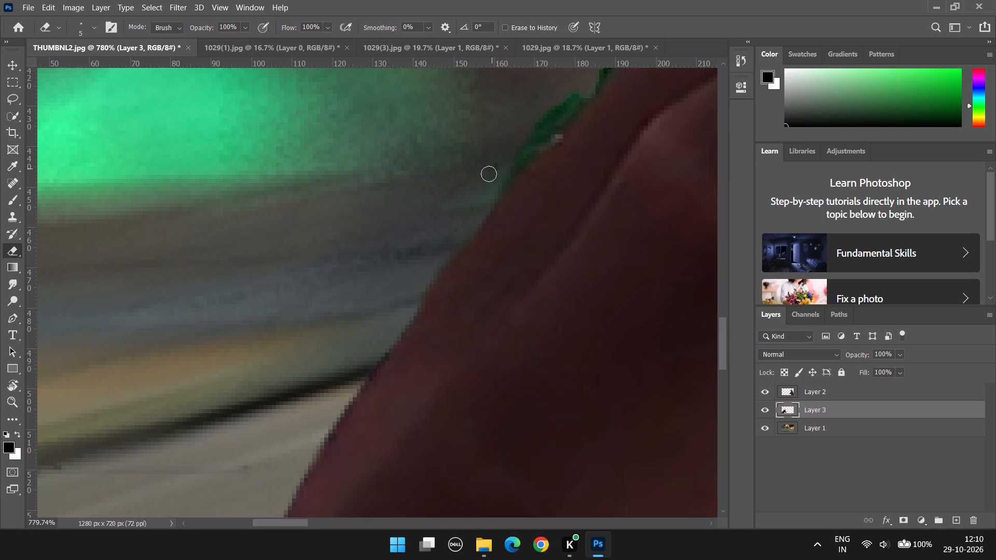
pyautogui.moveTo(493, 166); pyautogui.dragTo(463, 191)
pyautogui.scroll(11, 575, 135)
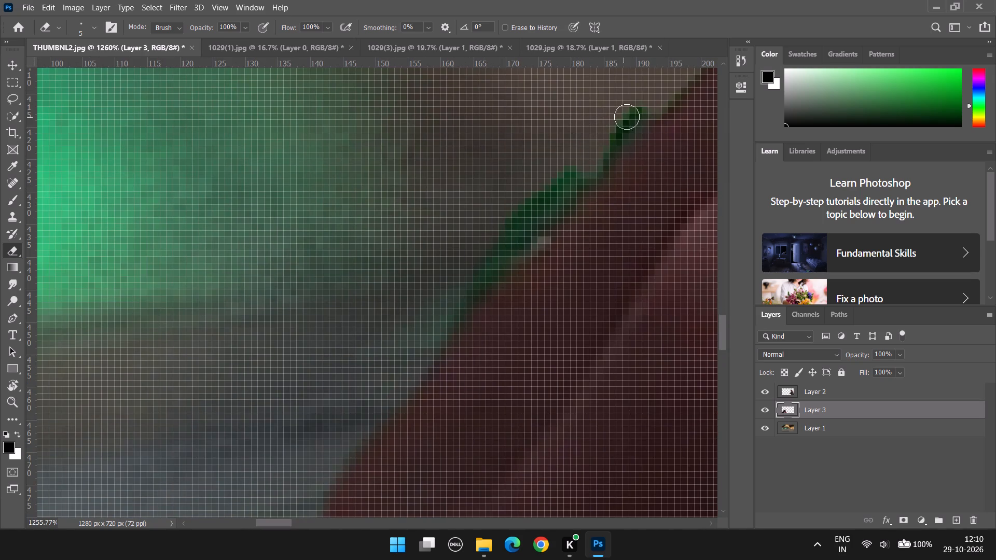
pyautogui.moveTo(641, 109); pyautogui.dragTo(485, 247)
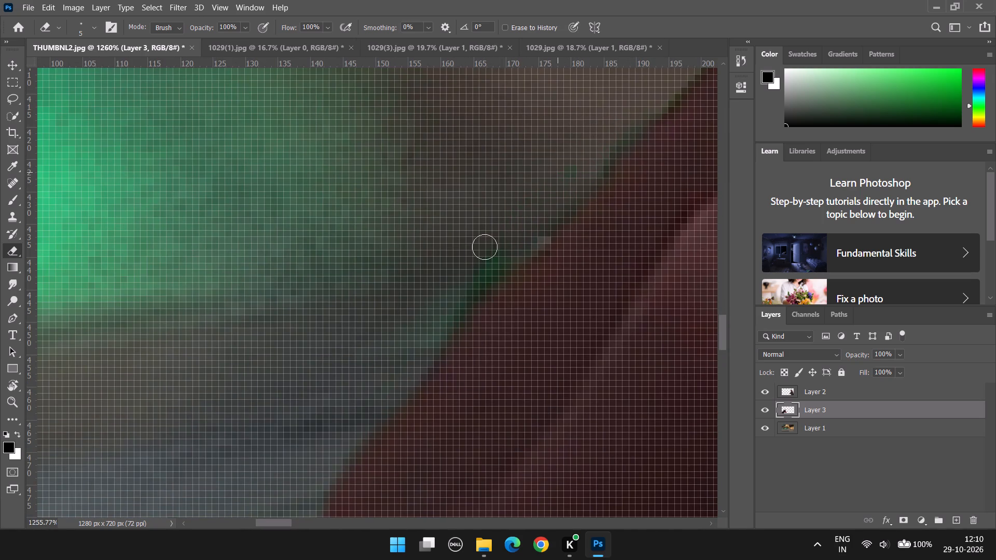
pyautogui.moveTo(485, 247); pyautogui.dragTo(574, 192)
pyautogui.moveTo(574, 192); pyautogui.dragTo(665, 77)
# Erase the dark and green fringe along the thumb's outer contour, up and over the thumb tip.
pyautogui.keyDown('alt'); pyautogui.scroll(-20, 602, 169); pyautogui.keyUp('alt')
pyautogui.keyDown('alt'); pyautogui.scroll(-7, 602, 169); pyautogui.keyUp('alt')
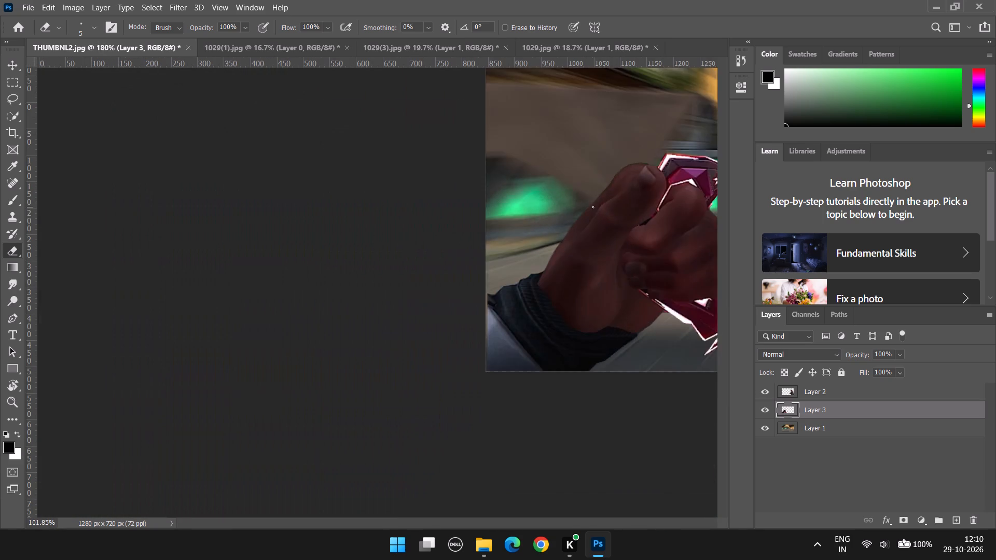
pyautogui.keyDown('alt'); pyautogui.scroll(15, 170, 326); pyautogui.keyUp('alt')
pyautogui.keyDown('alt'); pyautogui.scroll(7, 192, 318); pyautogui.keyUp('alt')
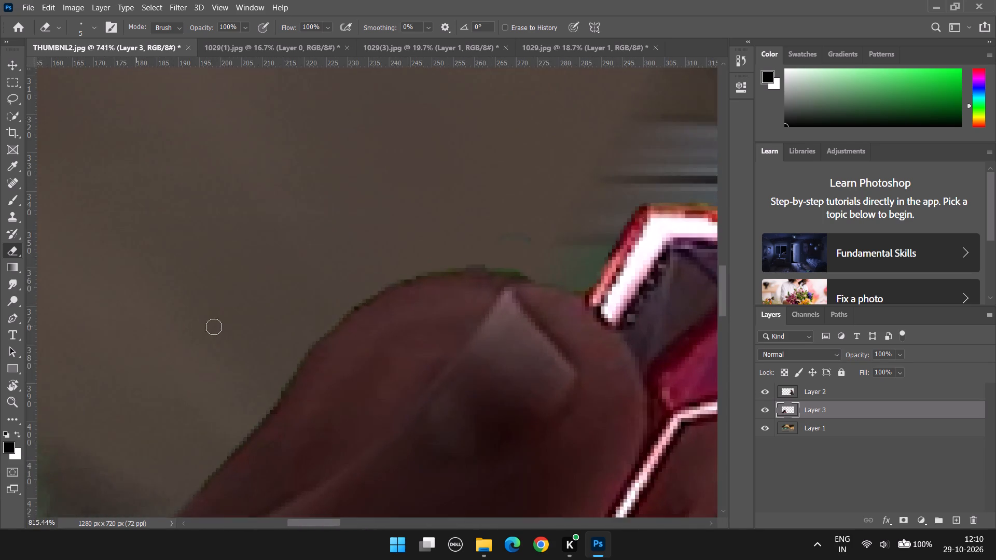
pyautogui.scroll(-3, 240, 436)
pyautogui.moveTo(193, 482); pyautogui.dragTo(219, 459)
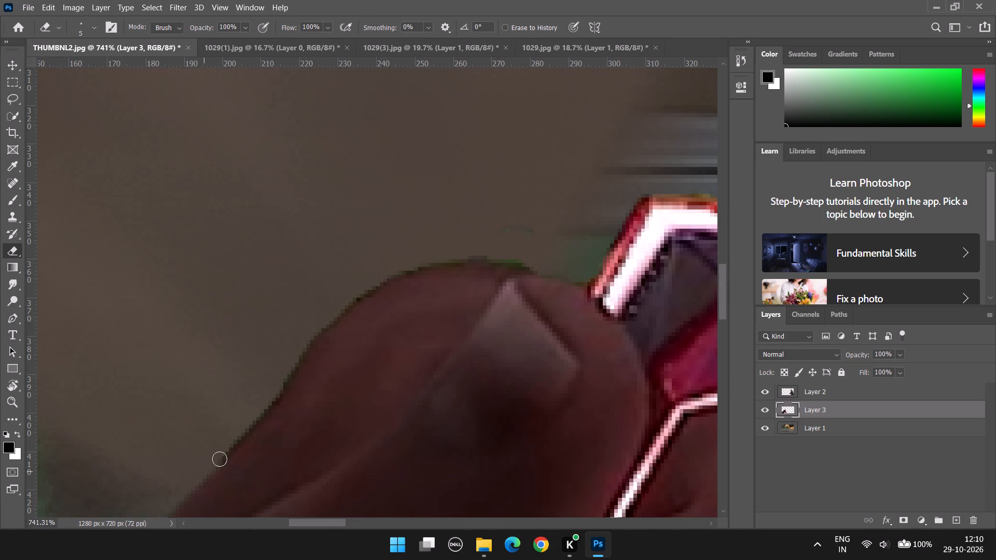
pyautogui.moveTo(219, 459); pyautogui.dragTo(371, 285)
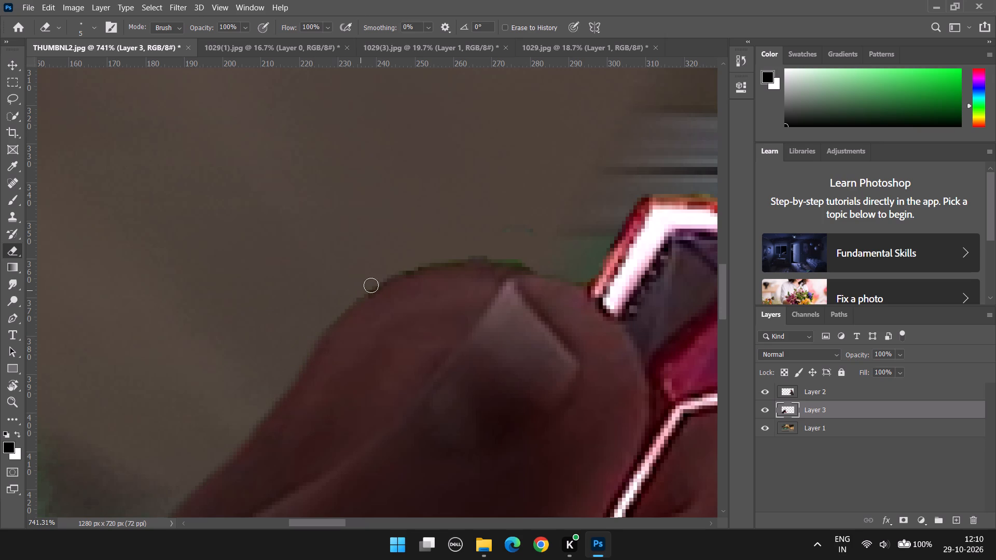
pyautogui.moveTo(371, 285); pyautogui.dragTo(533, 225)
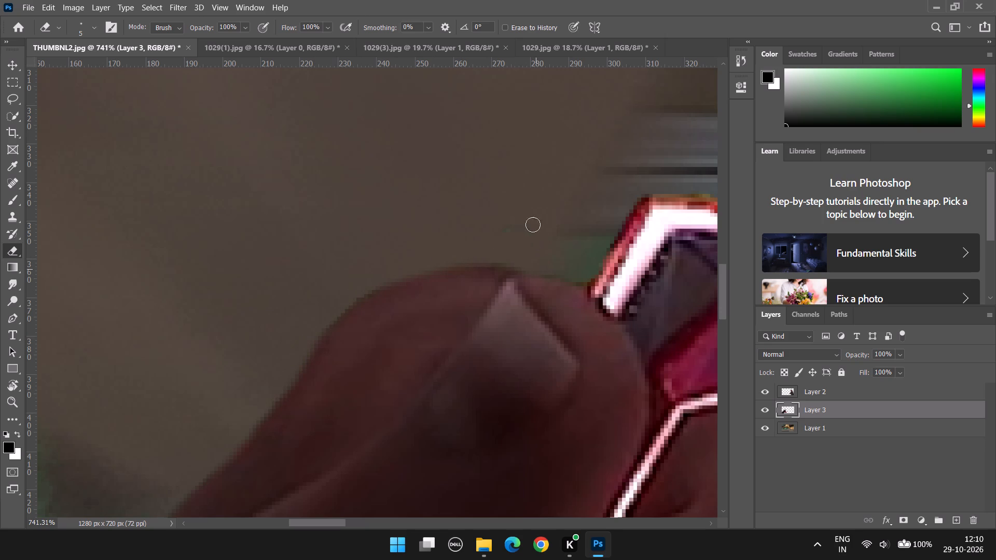
pyautogui.moveTo(533, 225); pyautogui.dragTo(347, 301)
pyautogui.moveTo(347, 301); pyautogui.dragTo(488, 250)
# Erase the fringe between the thumb tip and the karambit handle, and along the handle's upper edge.
pyautogui.keyDown('alt'); pyautogui.scroll(-12, 489, 249); pyautogui.keyUp('alt')
pyautogui.scroll(8, 633, 246)
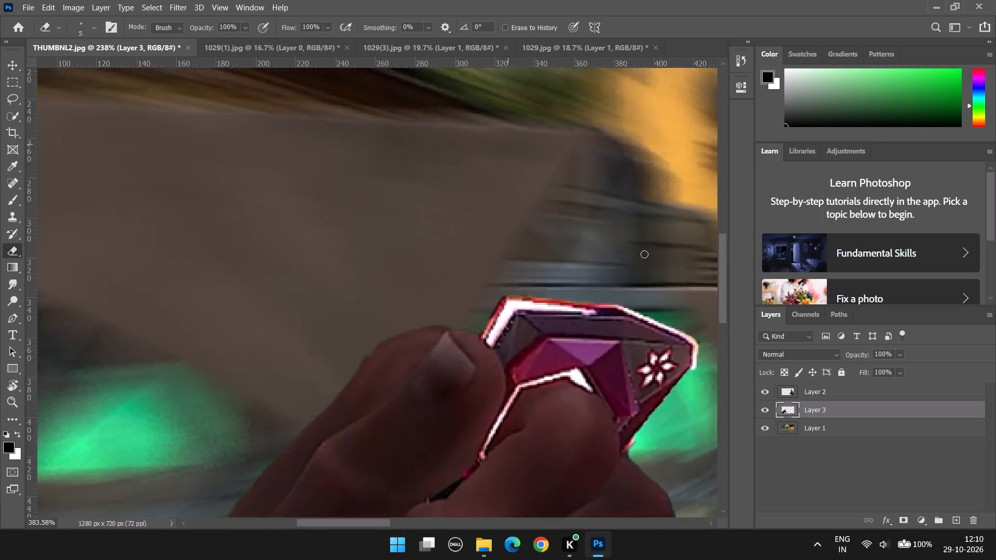
pyautogui.scroll(7, 644, 254)
pyautogui.keyDown('alt'); pyautogui.scroll(5, 427, 340); pyautogui.keyUp('alt')
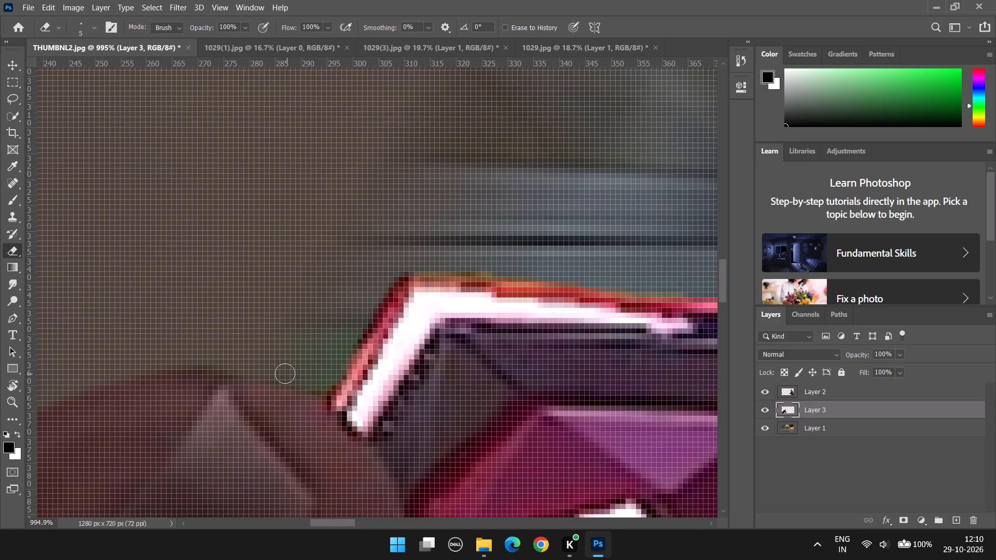
pyautogui.moveTo(275, 368); pyautogui.dragTo(447, 254)
pyautogui.moveTo(447, 254); pyautogui.dragTo(624, 268)
# Erase the dark fringe on the index finger's outer edge, starting where the karambit handle's lower corner meets it.
pyautogui.keyDown('alt'); pyautogui.scroll(-17, 629, 265); pyautogui.keyUp('alt')
pyautogui.keyDown('alt'); pyautogui.scroll(-12, 667, 363); pyautogui.keyUp('alt')
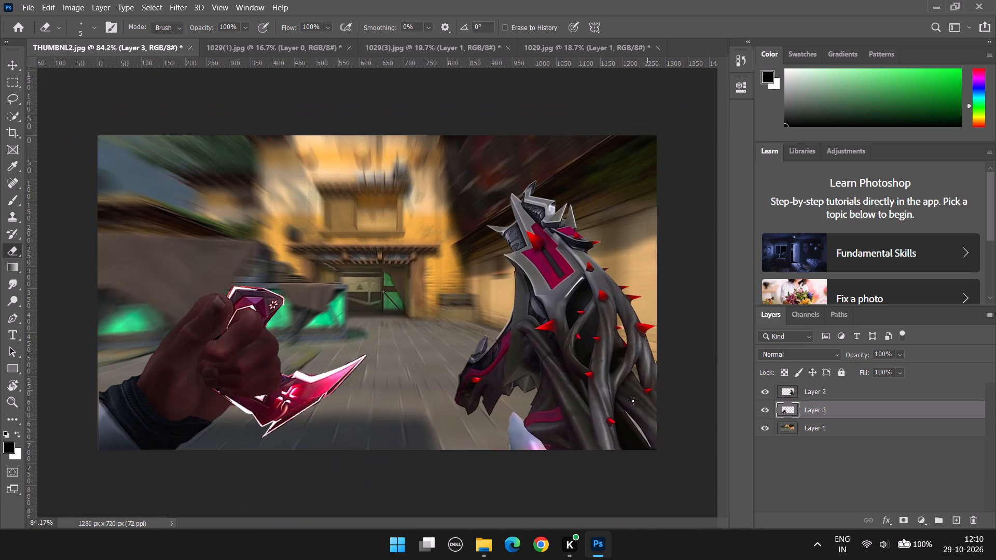
pyautogui.keyDown('alt'); pyautogui.scroll(18, 261, 356); pyautogui.keyUp('alt')
pyautogui.scroll(6, 231, 327)
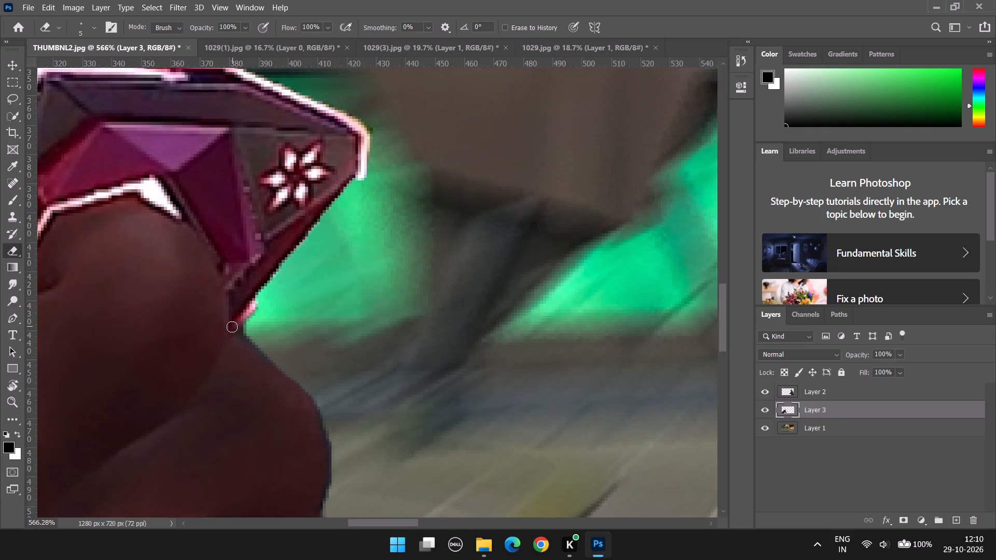
pyautogui.scroll(1, 232, 327)
pyautogui.keyDown('alt'); pyautogui.scroll(3, 235, 326); pyautogui.keyUp('alt')
pyautogui.moveTo(282, 301); pyautogui.dragTo(259, 326)
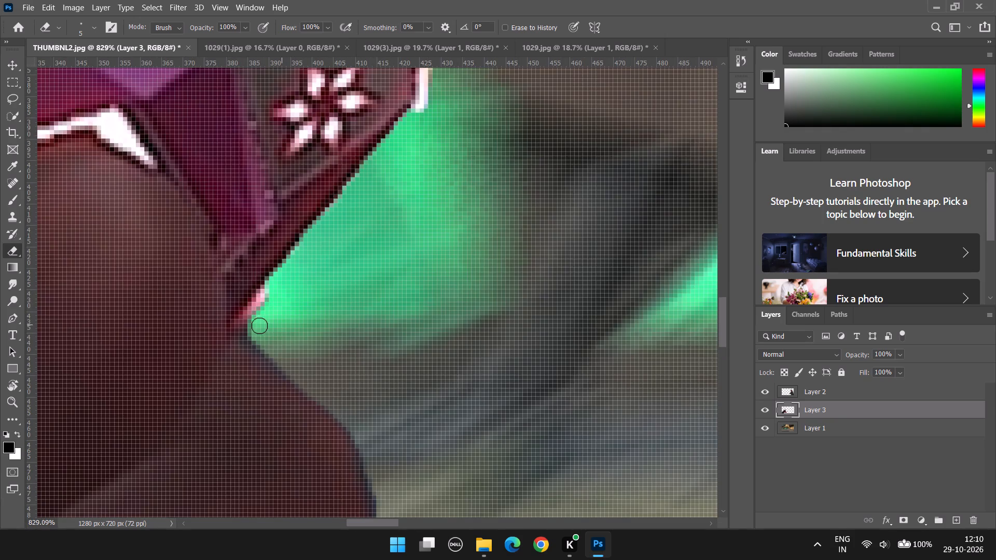
pyautogui.moveTo(259, 326); pyautogui.dragTo(328, 397)
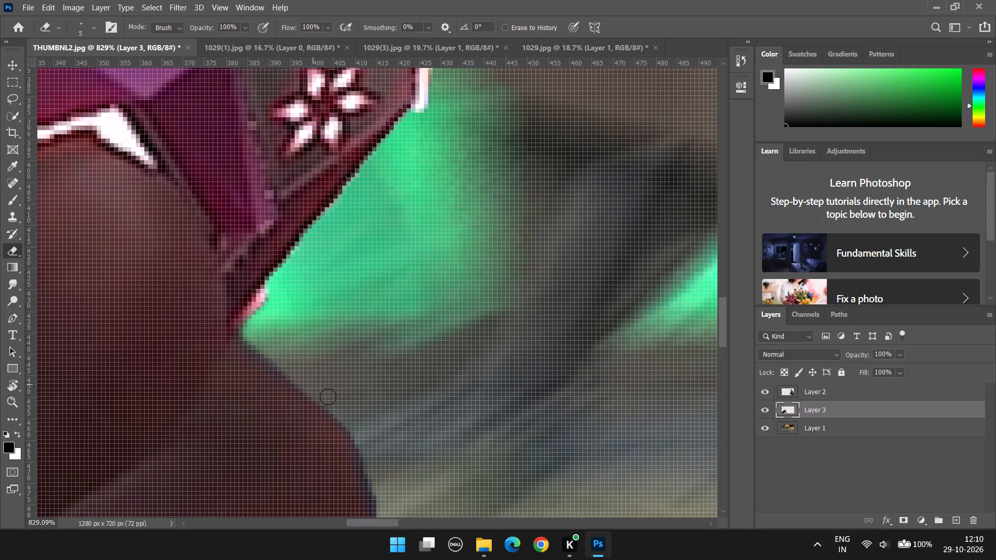
pyautogui.moveTo(328, 397); pyautogui.dragTo(348, 407)
pyautogui.moveTo(348, 407); pyautogui.dragTo(356, 419)
# Erase the dark fringe down the outer edges of the remaining fingers to where the blade begins.
pyautogui.scroll(-8, 364, 395)
pyautogui.moveTo(362, 345); pyautogui.dragTo(375, 468)
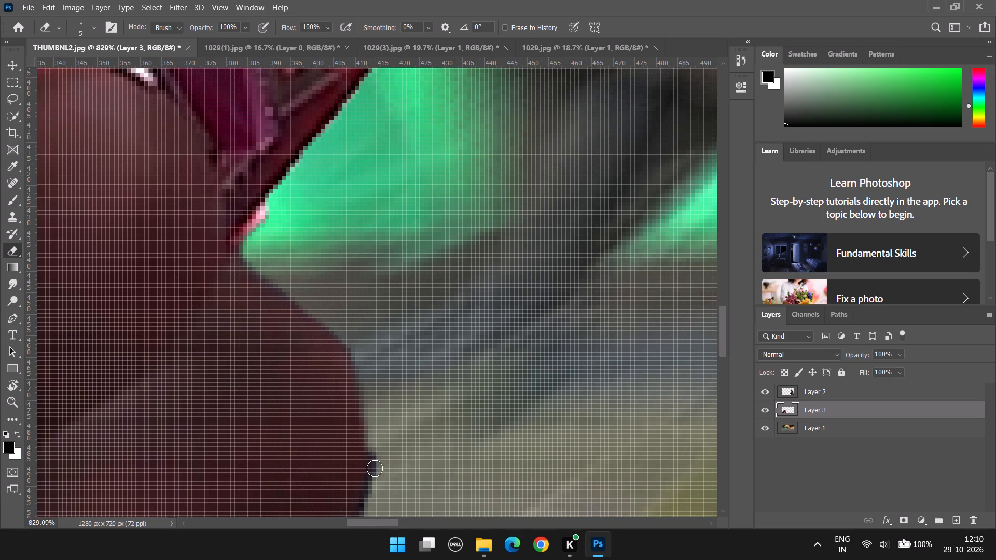
pyautogui.moveTo(375, 468); pyautogui.dragTo(378, 529)
pyautogui.scroll(-13, 394, 382)
pyautogui.moveTo(379, 351); pyautogui.dragTo(380, 361)
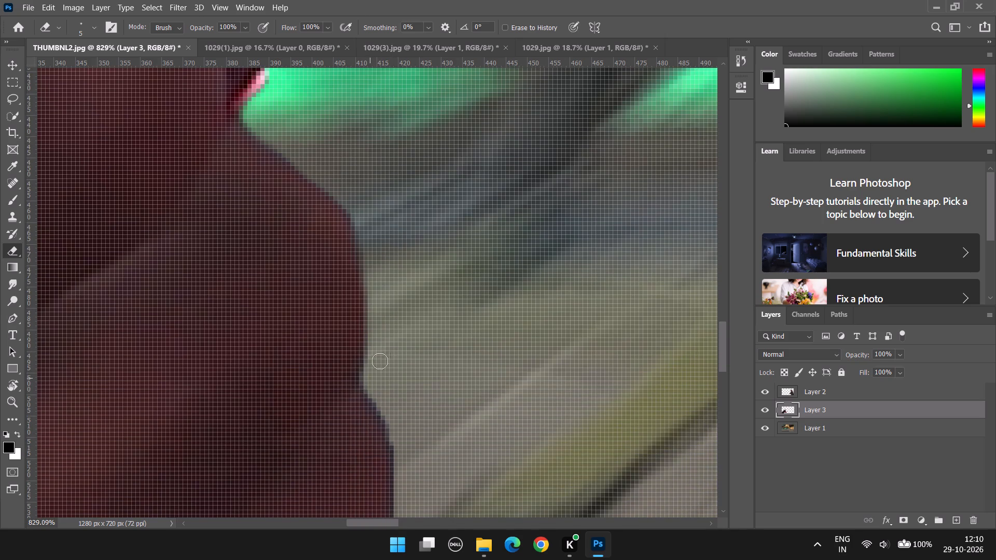
pyautogui.moveTo(380, 361); pyautogui.dragTo(415, 461)
pyautogui.scroll(-6, 397, 371)
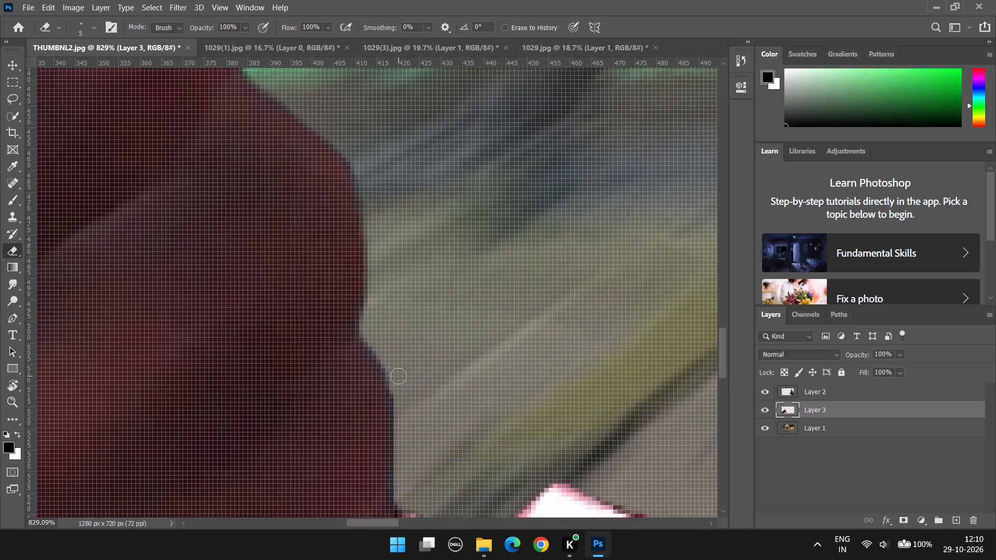
pyautogui.scroll(-4, 398, 376)
pyautogui.moveTo(400, 327); pyautogui.dragTo(406, 441)
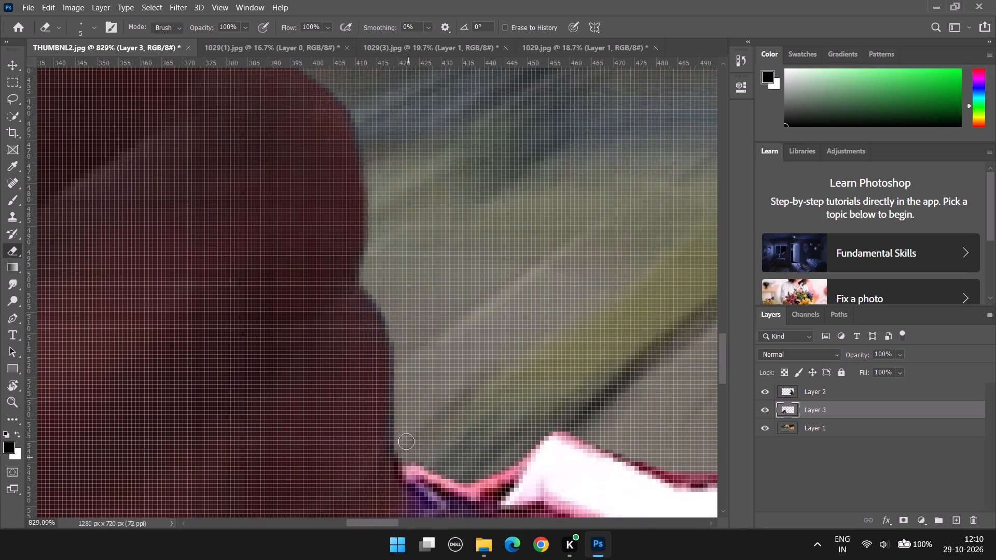
pyautogui.moveTo(406, 441); pyautogui.dragTo(357, 286)
# Erase the dark fringe along the blade's upper edge, from the fingers past the notch in the white outline.
pyautogui.keyDown('alt'); pyautogui.scroll(-12, 426, 361); pyautogui.keyUp('alt')
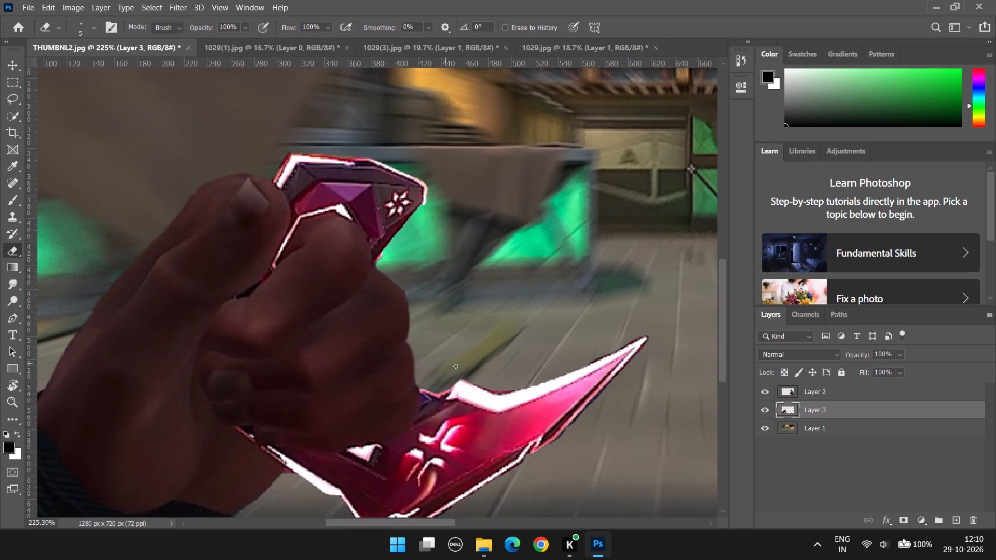
pyautogui.keyDown('alt'); pyautogui.scroll(-6, 455, 366); pyautogui.keyUp('alt')
pyautogui.keyDown('alt'); pyautogui.scroll(-7, 569, 442); pyautogui.keyUp('alt')
pyautogui.keyDown('alt'); pyautogui.scroll(14, 391, 433); pyautogui.keyUp('alt')
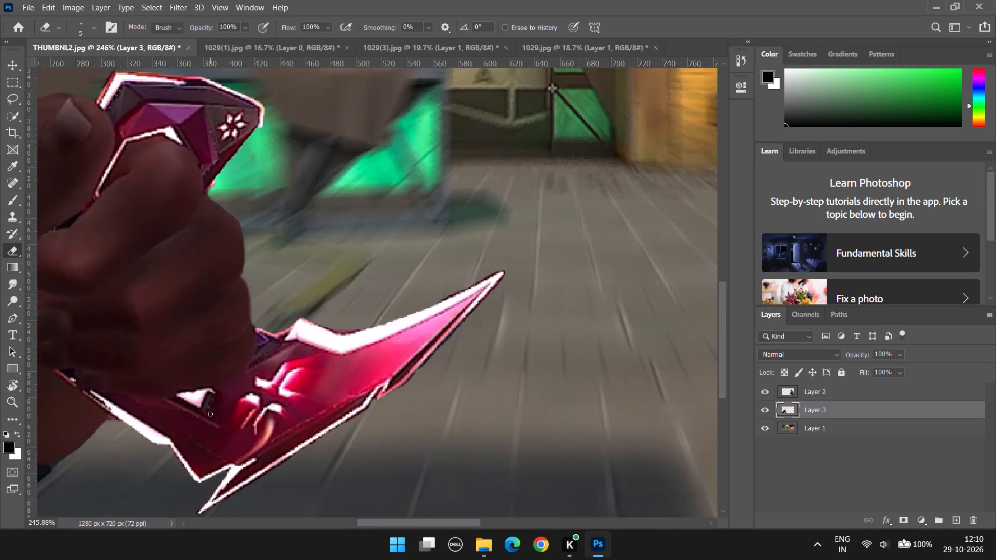
pyautogui.keyDown('alt'); pyautogui.scroll(4, 210, 414); pyautogui.keyUp('alt')
pyautogui.keyDown('alt'); pyautogui.scroll(4, 316, 301); pyautogui.keyUp('alt')
pyautogui.moveTo(275, 233); pyautogui.dragTo(275, 242)
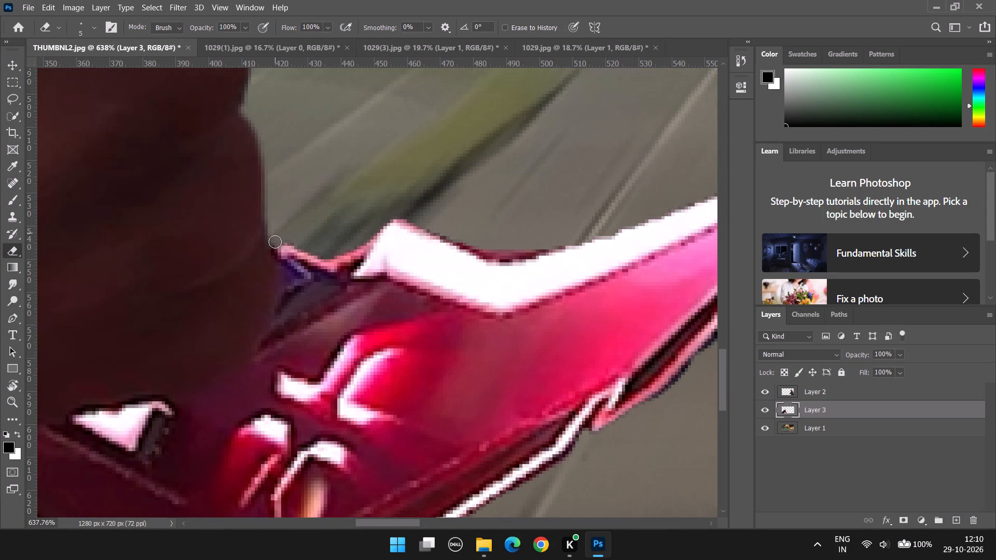
pyautogui.moveTo(275, 242); pyautogui.dragTo(330, 249)
pyautogui.moveTo(330, 249); pyautogui.dragTo(454, 230)
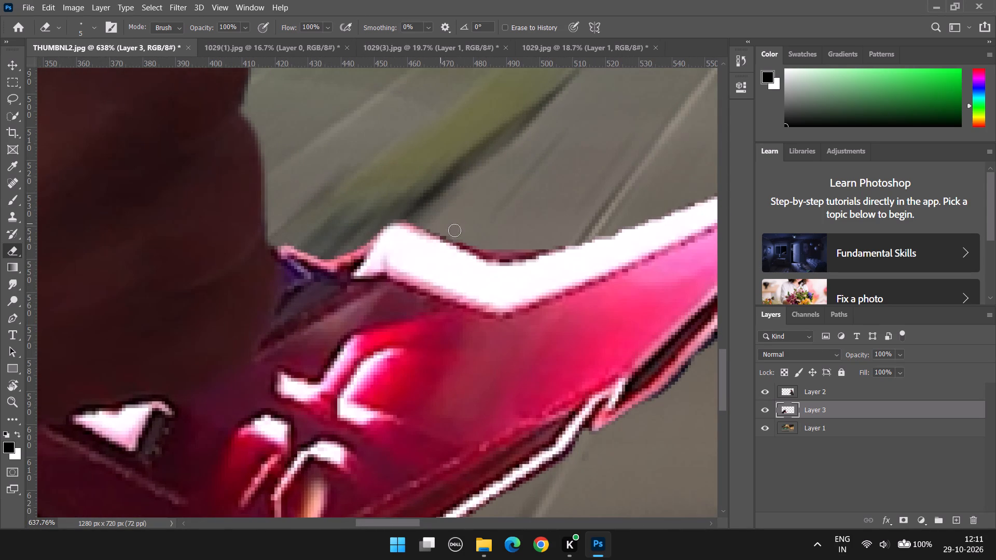
pyautogui.moveTo(454, 230); pyautogui.dragTo(603, 218)
# Erase the dark outline along the upper edge of the blade's pointed end, out to the tip.
pyautogui.keyDown('alt'); pyautogui.scroll(-2, 606, 209); pyautogui.keyUp('alt')
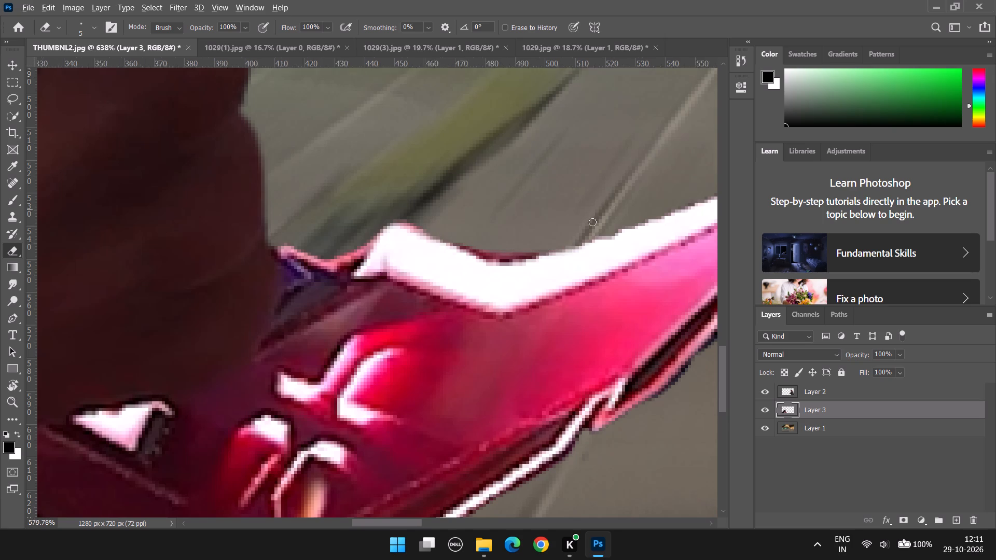
pyautogui.keyDown('alt'); pyautogui.scroll(-15, 592, 222); pyautogui.keyUp('alt')
pyautogui.keyDown('alt'); pyautogui.scroll(20, 639, 210); pyautogui.keyUp('alt')
pyautogui.keyDown('alt'); pyautogui.scroll(3, 639, 210); pyautogui.keyUp('alt')
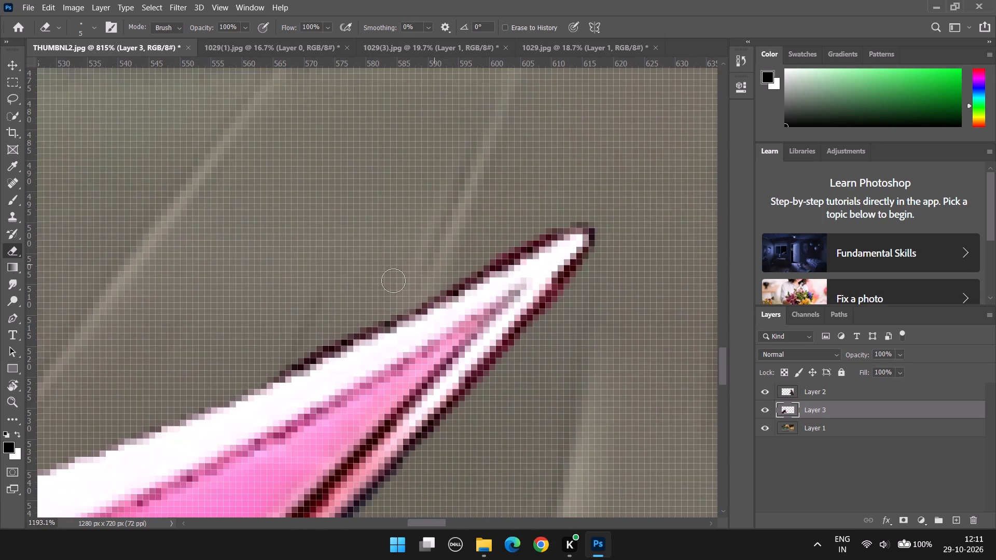
pyautogui.moveTo(258, 350); pyautogui.dragTo(502, 256)
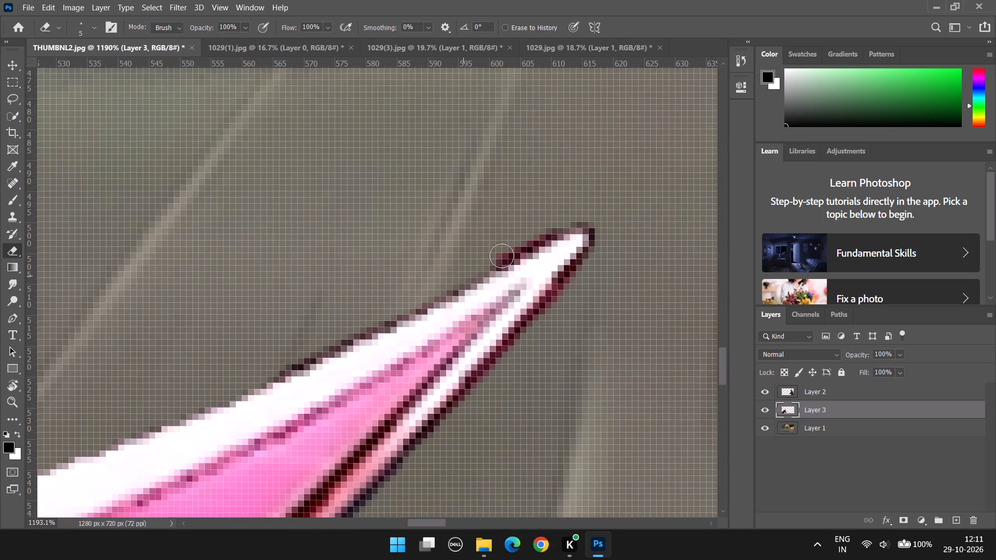
pyautogui.moveTo(502, 256); pyautogui.dragTo(662, 190)
pyautogui.keyDown('alt'); pyautogui.scroll(-20, 544, 297); pyautogui.keyUp('alt')
pyautogui.keyDown('alt'); pyautogui.scroll(-8, 544, 297); pyautogui.keyUp('alt')
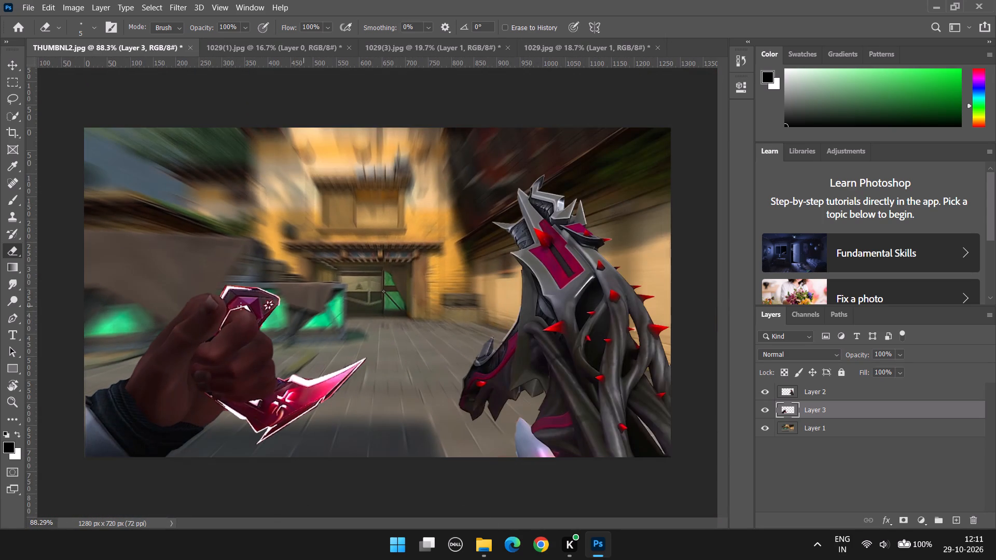
pyautogui.scroll(-7, 199, 304)
# In 1029.jpg, quick-select the thumb of the karambit-holding hand on Layer 1, from the tip down.
pyautogui.click(279, 54)
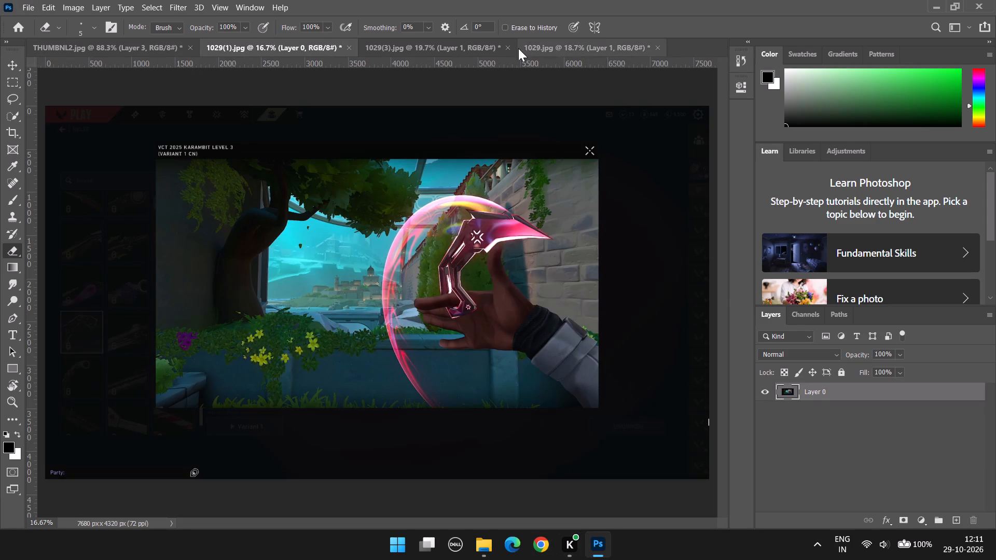
pyautogui.click(567, 44)
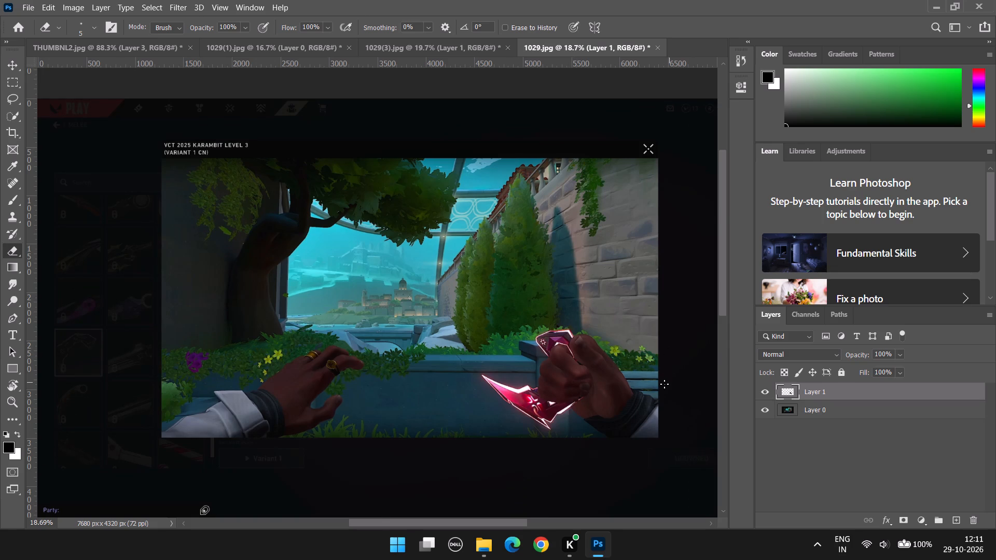
pyautogui.keyDown('alt'); pyautogui.scroll(10, 665, 384); pyautogui.keyUp('alt')
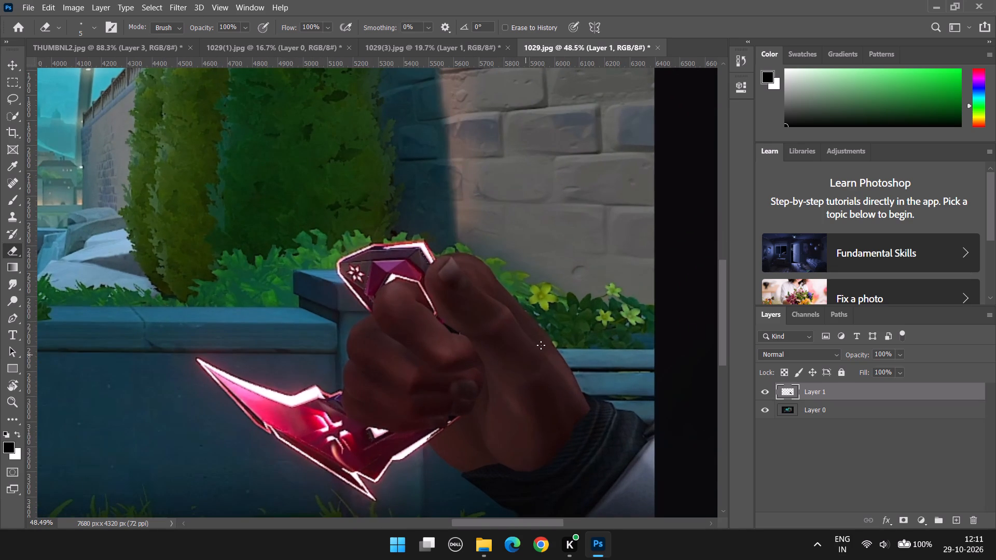
pyautogui.keyDown('alt'); pyautogui.scroll(5, 544, 344); pyautogui.keyUp('alt')
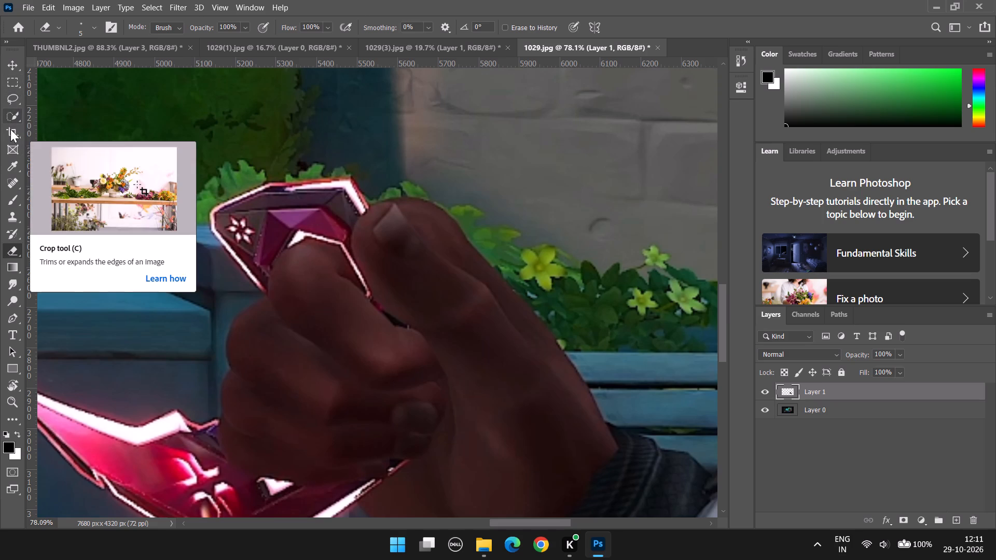
pyautogui.moveTo(12, 123); pyautogui.dragTo(68, 129)
pyautogui.keyDown('alt'); pyautogui.scroll(3, 468, 294); pyautogui.keyUp('alt')
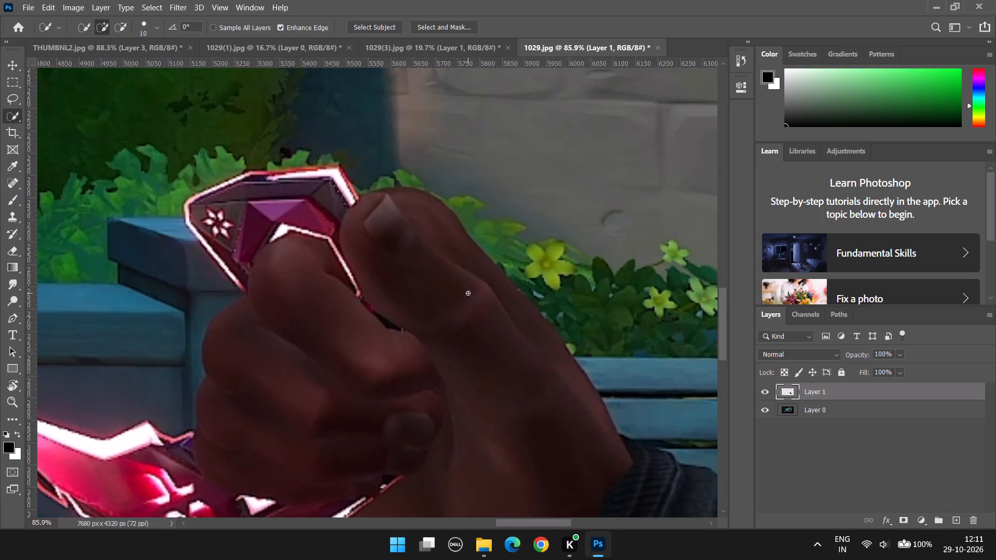
pyautogui.keyDown('alt'); pyautogui.scroll(2, 468, 293); pyautogui.keyUp('alt')
pyautogui.moveTo(321, 197); pyautogui.dragTo(350, 171)
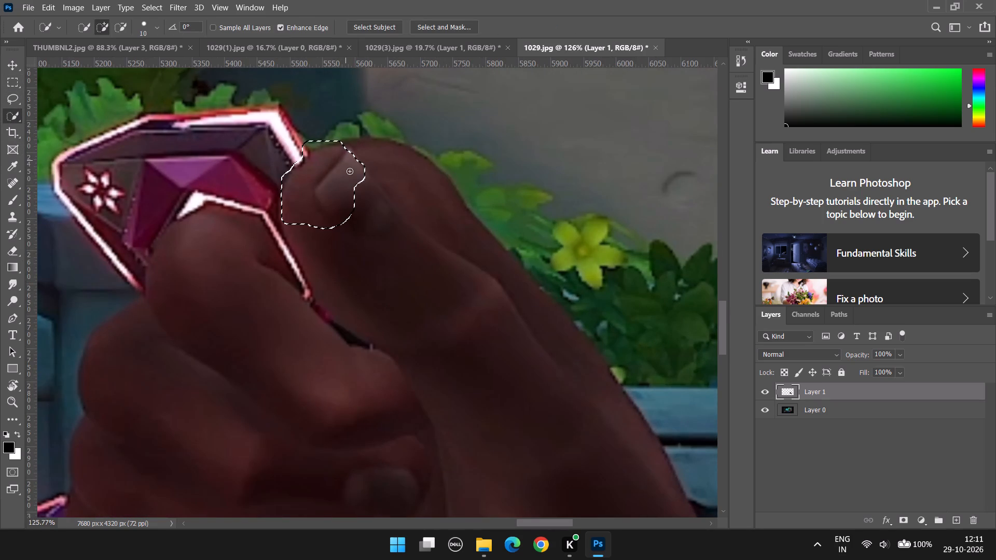
pyautogui.moveTo(350, 171); pyautogui.dragTo(518, 350)
# Subtract the sleeve, wrist, fingers, blade and karambit handle from the selection, keeping only the upper thumb.
pyautogui.keyDown('alt'); pyautogui.scroll(-11, 505, 332); pyautogui.keyUp('alt')
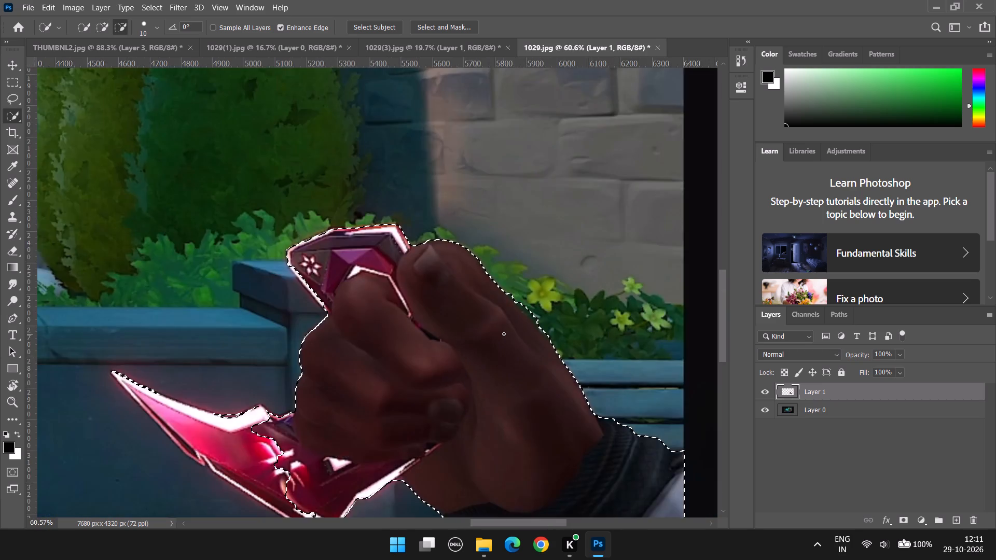
pyautogui.keyDown('alt'); pyautogui.scroll(-4, 504, 334); pyautogui.keyUp('alt')
pyautogui.keyDown('alt'); pyautogui.scroll(5, 522, 343); pyautogui.keyUp('alt')
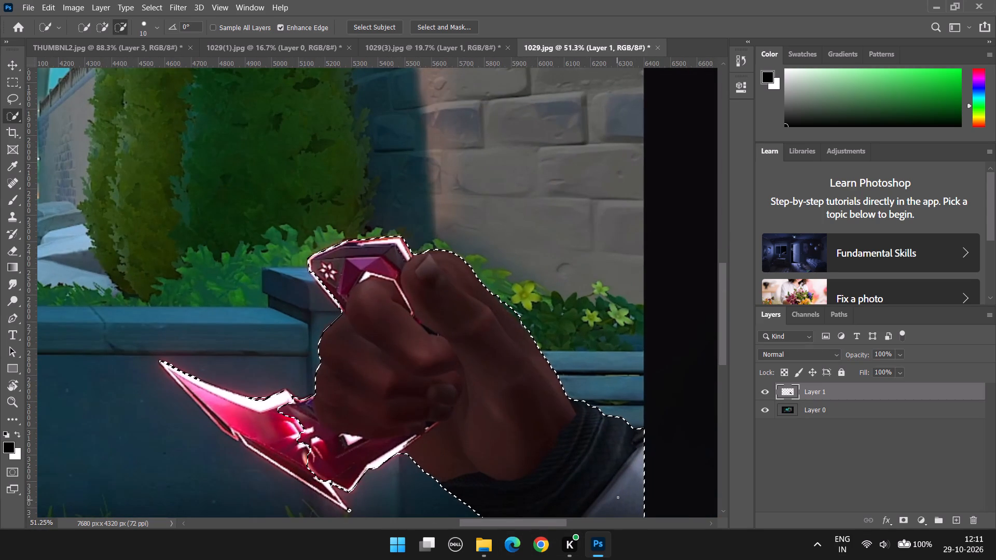
pyautogui.keyDown('alt'); pyautogui.scroll(-5, 619, 496); pyautogui.keyUp('alt')
pyautogui.scroll(-5, 636, 482)
pyautogui.keyDown('alt'); pyautogui.moveTo(614, 475); pyautogui.dragTo(487, 383); pyautogui.keyUp('alt')
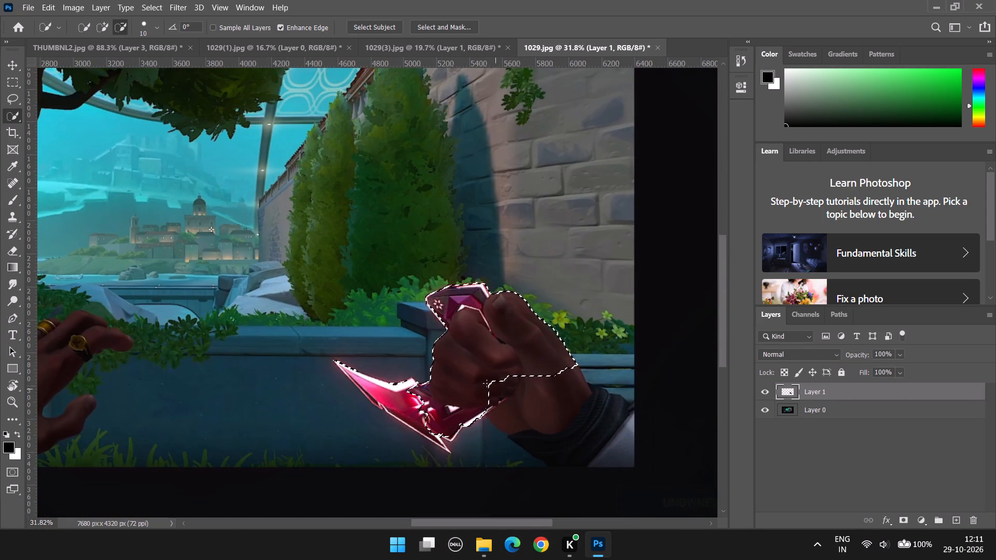
pyautogui.keyDown('alt'); pyautogui.moveTo(487, 383); pyautogui.dragTo(487, 382); pyautogui.keyUp('alt')
pyautogui.keyDown('alt'); pyautogui.moveTo(478, 437); pyautogui.dragTo(319, 373); pyautogui.keyUp('alt')
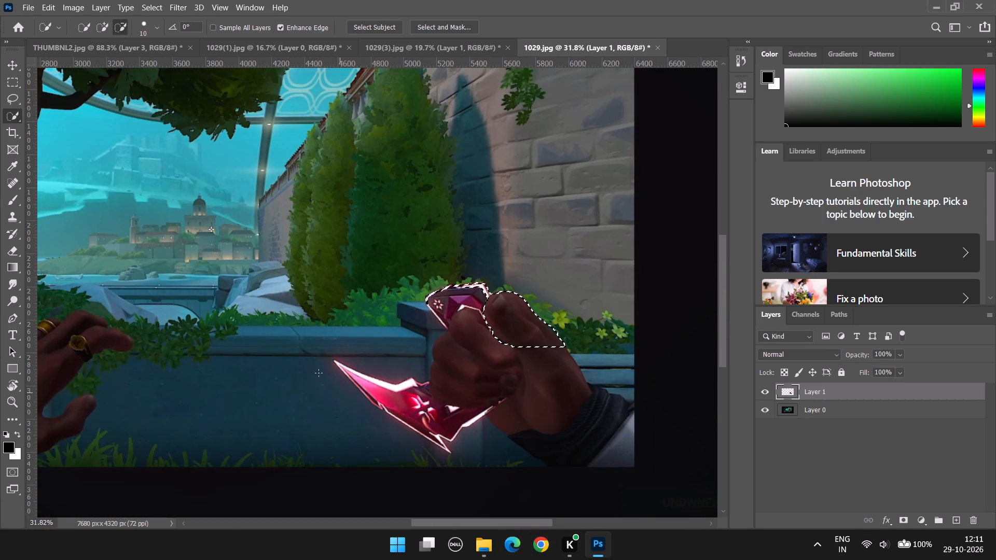
pyautogui.keyDown('alt'); pyautogui.moveTo(319, 373); pyautogui.dragTo(467, 293); pyautogui.keyUp('alt')
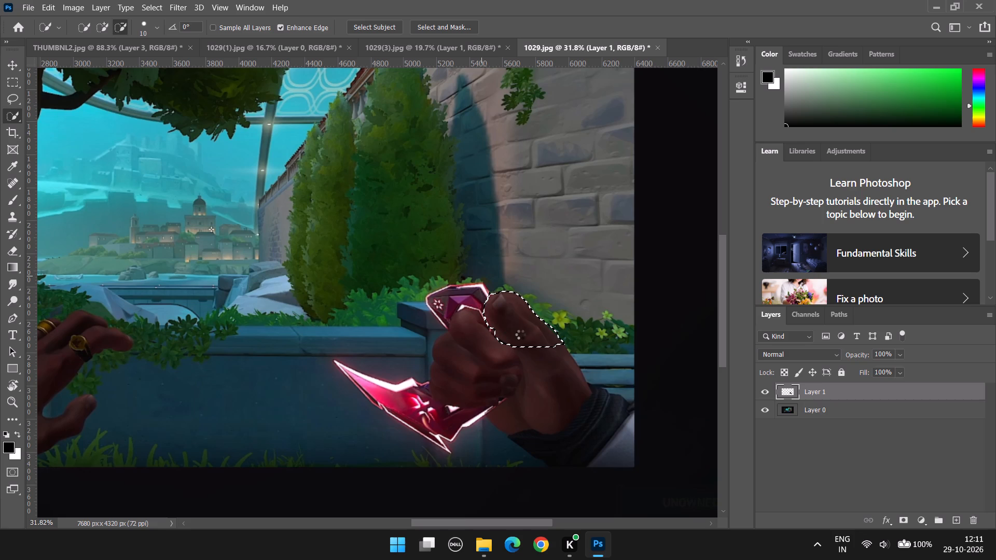
# Extend the selection down the thumb toward its base, following the outer edge past the blue ledge.
pyautogui.keyDown('alt'); pyautogui.scroll(11, 536, 335); pyautogui.keyUp('alt')
pyautogui.scroll(-6, 518, 394)
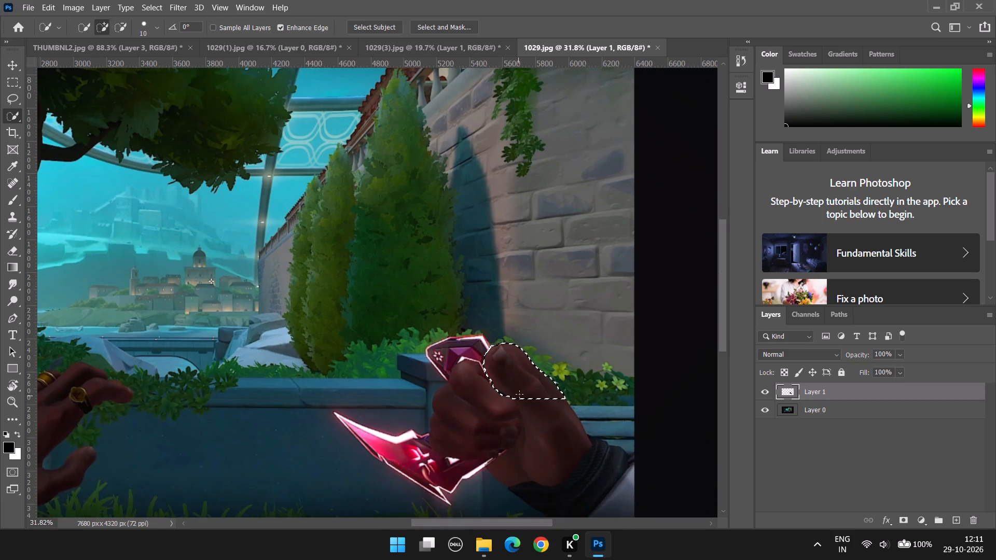
pyautogui.scroll(12, 534, 363)
pyautogui.scroll(-20, 534, 362)
pyautogui.scroll(-2, 534, 362)
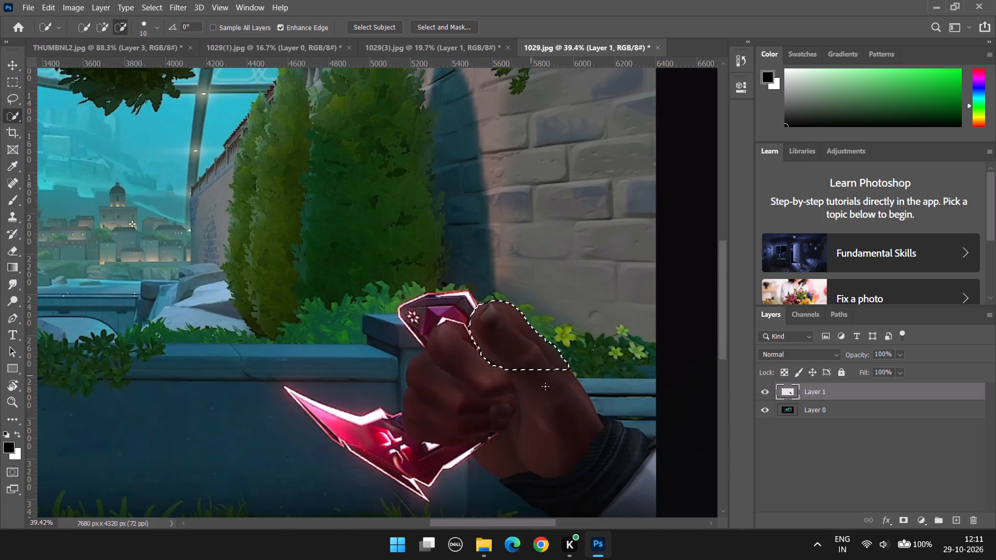
pyautogui.keyDown('alt'); pyautogui.scroll(14, 549, 388); pyautogui.keyUp('alt')
pyautogui.scroll(-1, 348, 269)
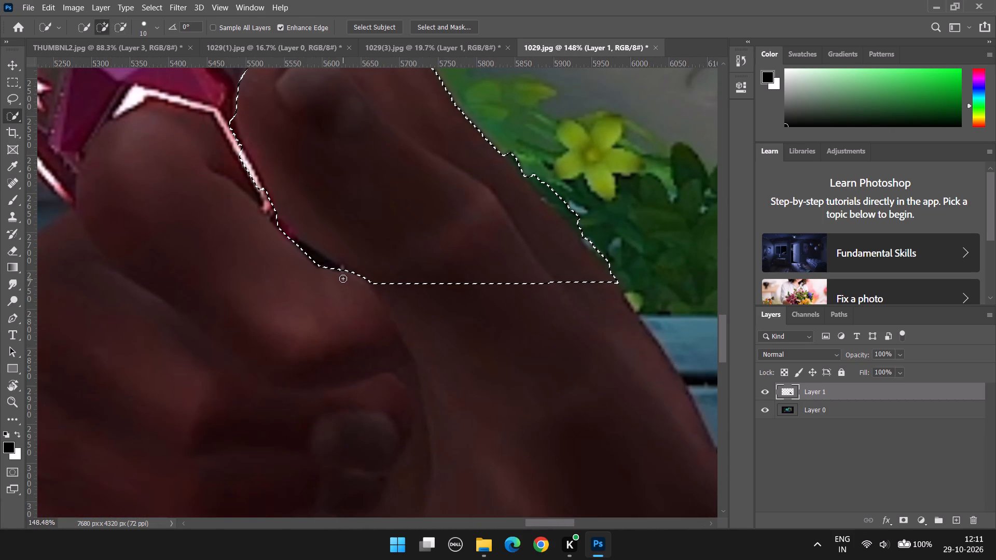
pyautogui.click(343, 278)
pyautogui.moveTo(413, 273); pyautogui.dragTo(454, 436)
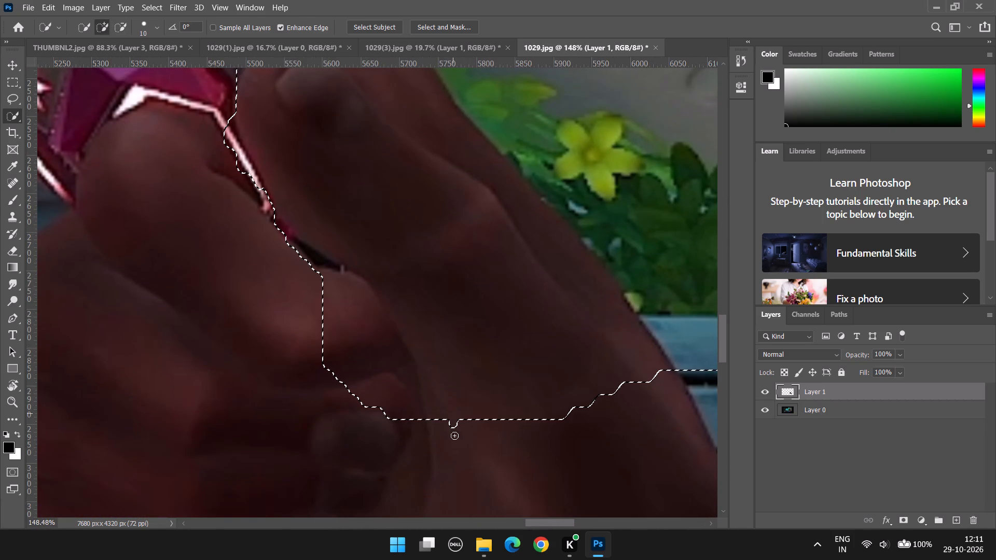
pyautogui.moveTo(454, 436); pyautogui.dragTo(678, 429)
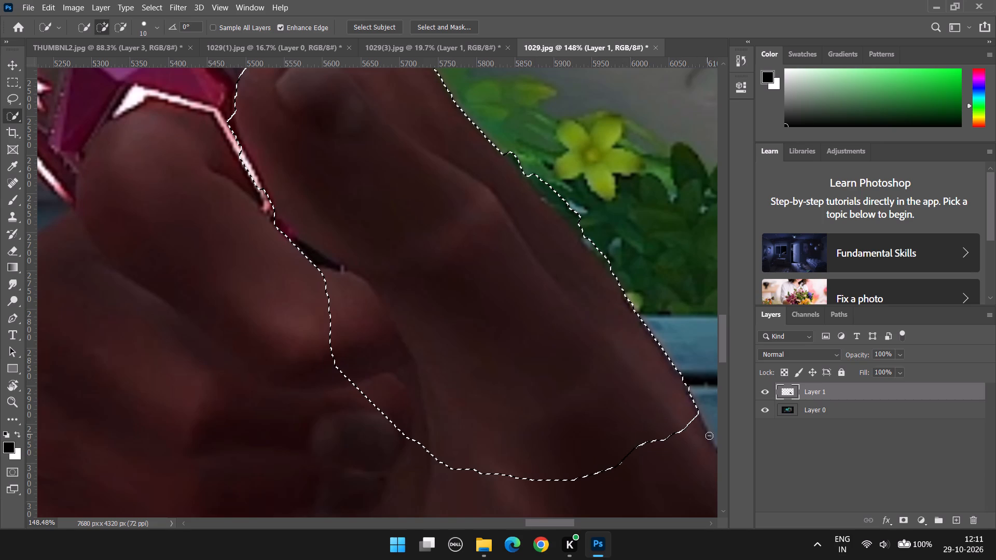
# Subtract the index finger and the dark gap beside it from the thumb selection.
pyautogui.keyDown('alt'); pyautogui.scroll(-5, 622, 369); pyautogui.keyUp('alt')
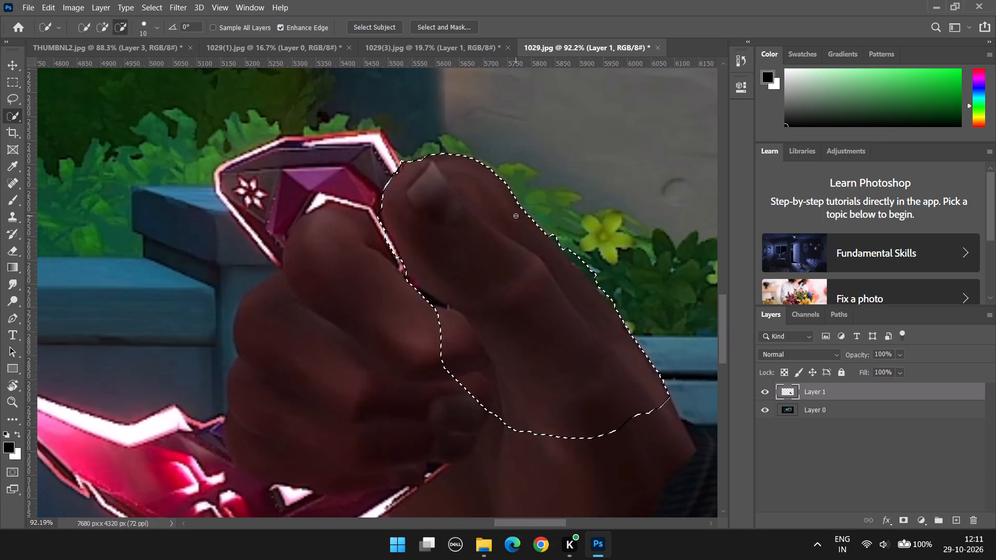
pyautogui.keyDown('alt'); pyautogui.moveTo(495, 424); pyautogui.dragTo(483, 358); pyautogui.keyUp('alt')
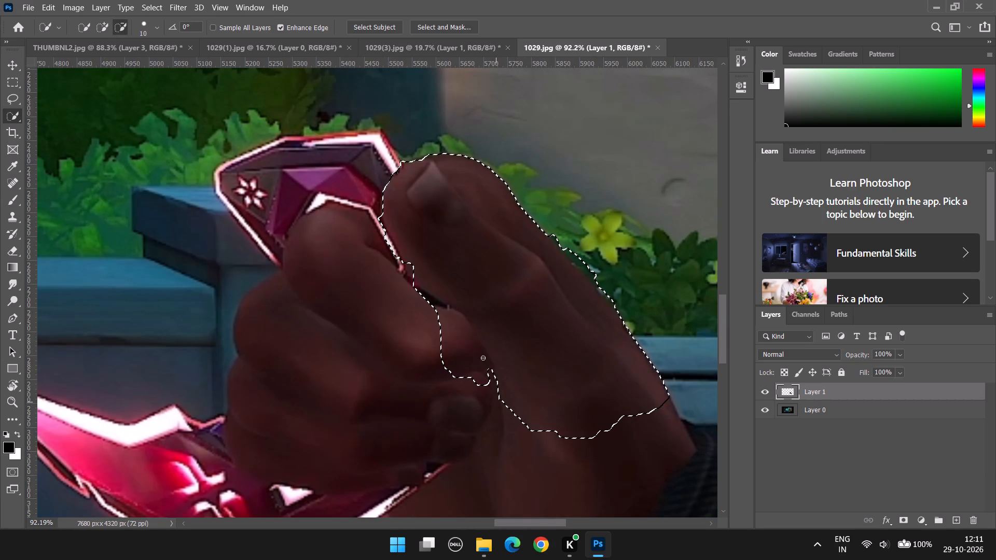
pyautogui.keyDown('alt'); pyautogui.moveTo(483, 358); pyautogui.dragTo(461, 336); pyautogui.keyUp('alt')
pyautogui.scroll(-6, 488, 358)
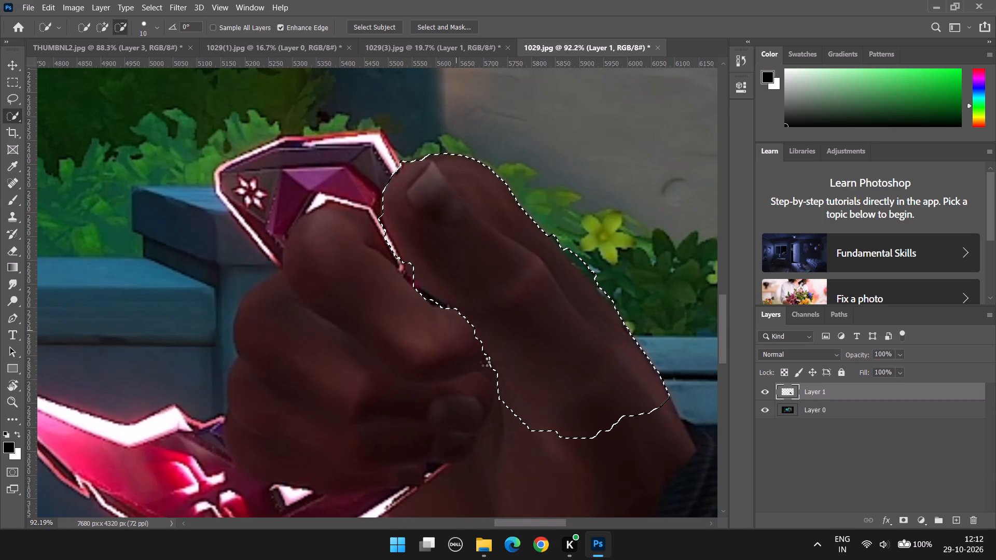
pyautogui.keyDown('alt'); pyautogui.scroll(11, 484, 361); pyautogui.keyUp('alt')
pyautogui.keyDown('alt'); pyautogui.scroll(-6, 409, 291); pyautogui.keyUp('alt')
pyautogui.keyDown('alt'); pyautogui.scroll(12, 420, 323); pyautogui.keyUp('alt')
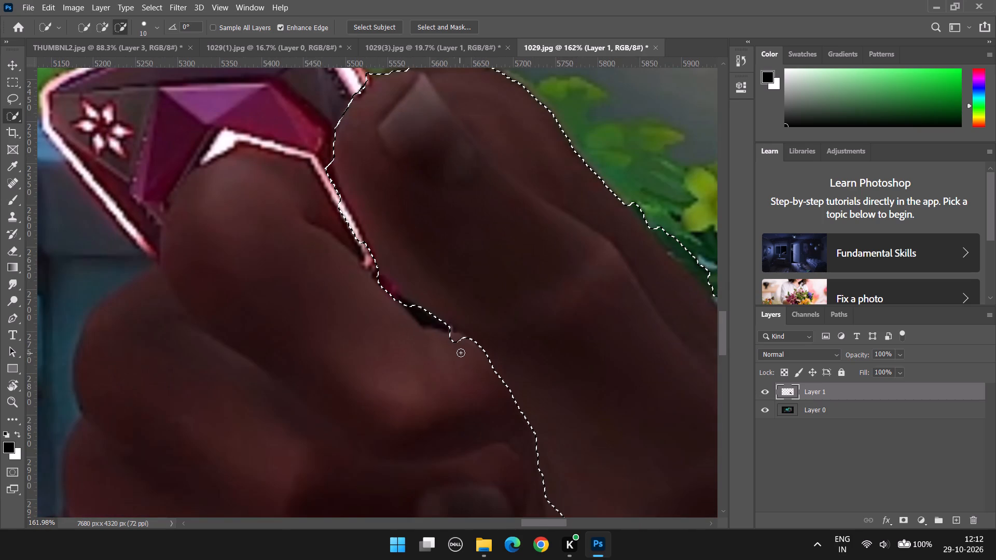
pyautogui.click(461, 350)
pyautogui.keyDown('alt'); pyautogui.moveTo(468, 344); pyautogui.dragTo(461, 341); pyautogui.keyUp('alt')
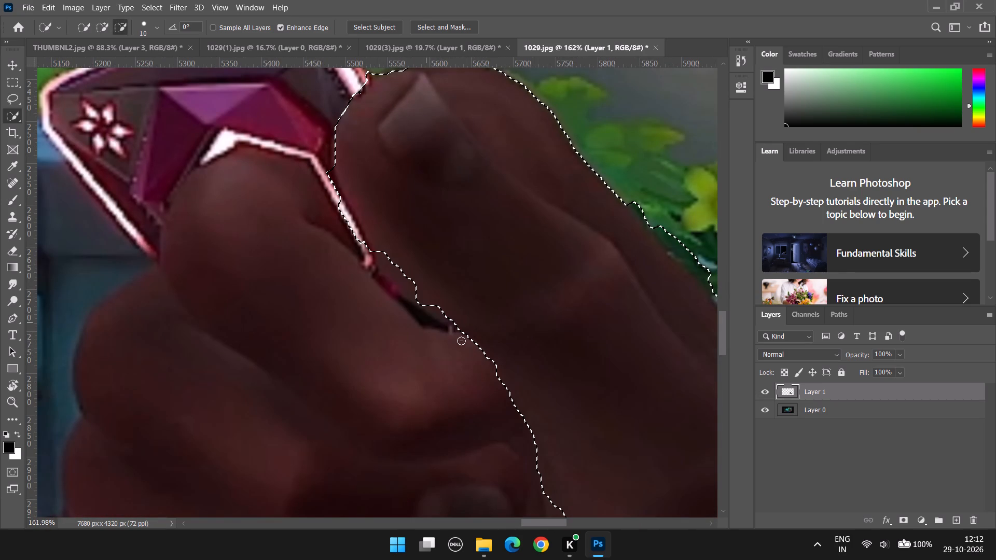
pyautogui.keyDown('alt'); pyautogui.moveTo(461, 341); pyautogui.dragTo(355, 233); pyautogui.keyUp('alt')
# Refine the selection's inner edge where the thumb meets the handle's white outline and the dark gap below it.
pyautogui.scroll(2, 382, 219)
pyautogui.keyDown('alt'); pyautogui.scroll(8, 307, 208); pyautogui.keyUp('alt')
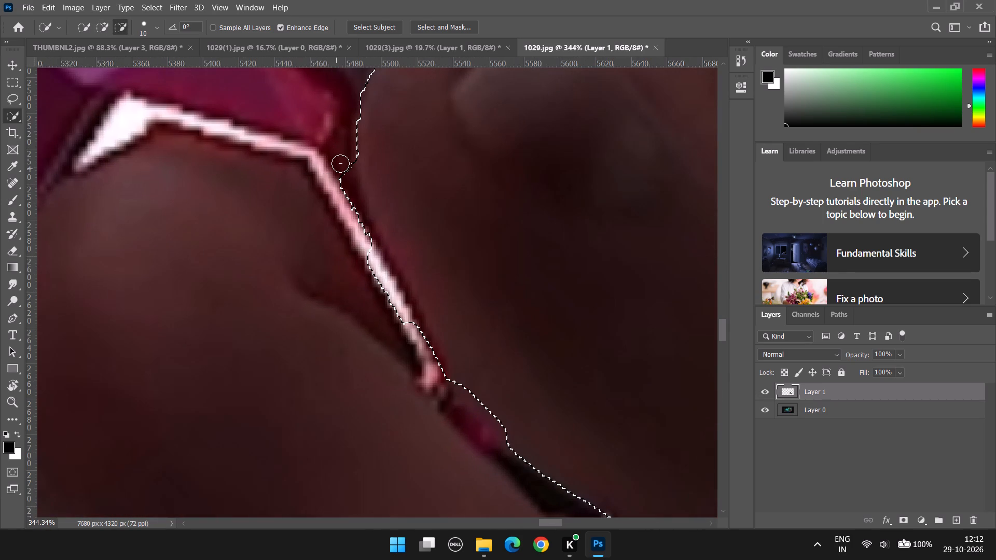
pyautogui.keyDown('alt'); pyautogui.moveTo(340, 163); pyautogui.dragTo(351, 283); pyautogui.keyUp('alt')
pyautogui.keyDown('alt'); pyautogui.moveTo(354, 194); pyautogui.dragTo(387, 300); pyautogui.keyUp('alt')
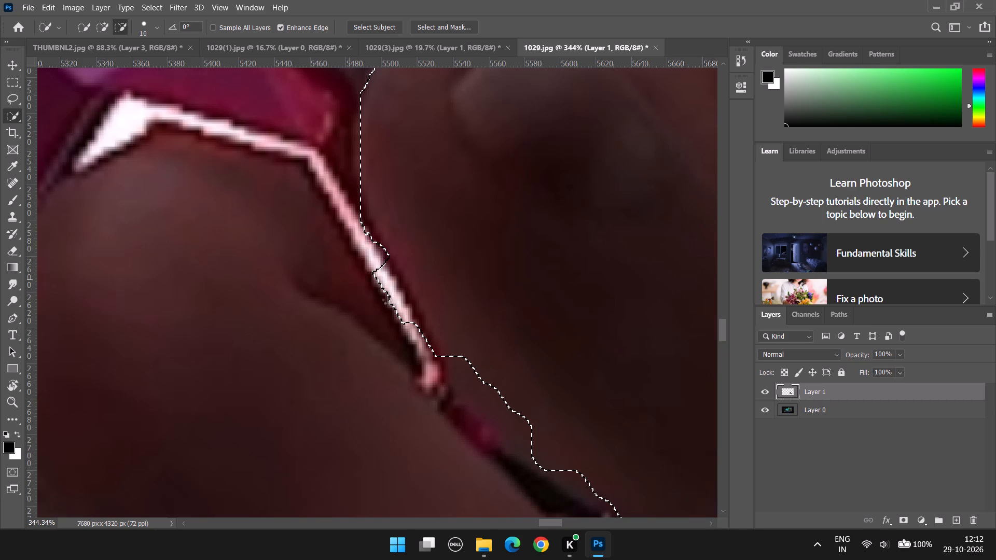
pyautogui.keyDown('alt'); pyautogui.moveTo(387, 300); pyautogui.dragTo(394, 268); pyautogui.keyUp('alt')
pyautogui.scroll(-15, 435, 250)
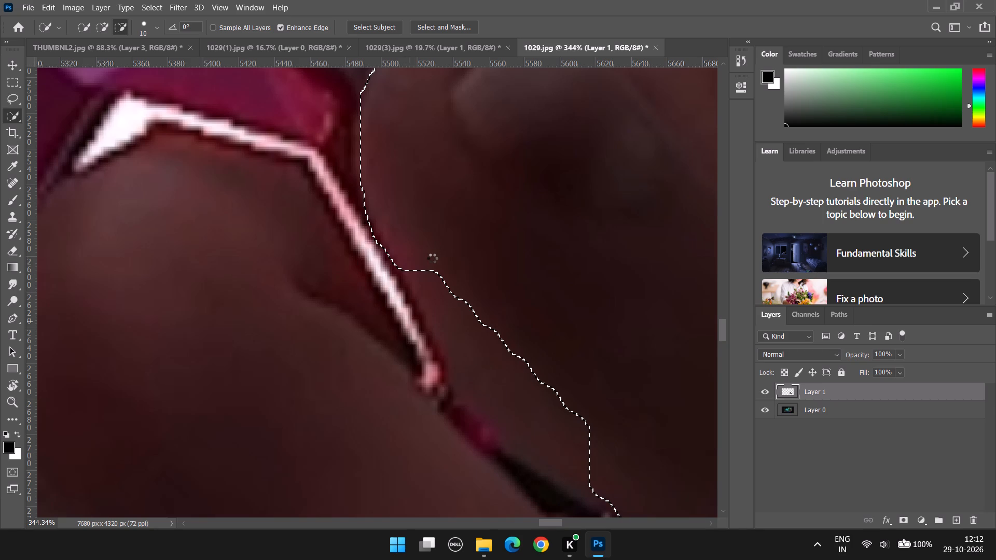
pyautogui.keyDown('alt'); pyautogui.scroll(-10, 489, 242); pyautogui.keyUp('alt')
pyautogui.keyDown('alt'); pyautogui.scroll(9, 488, 204); pyautogui.keyUp('alt')
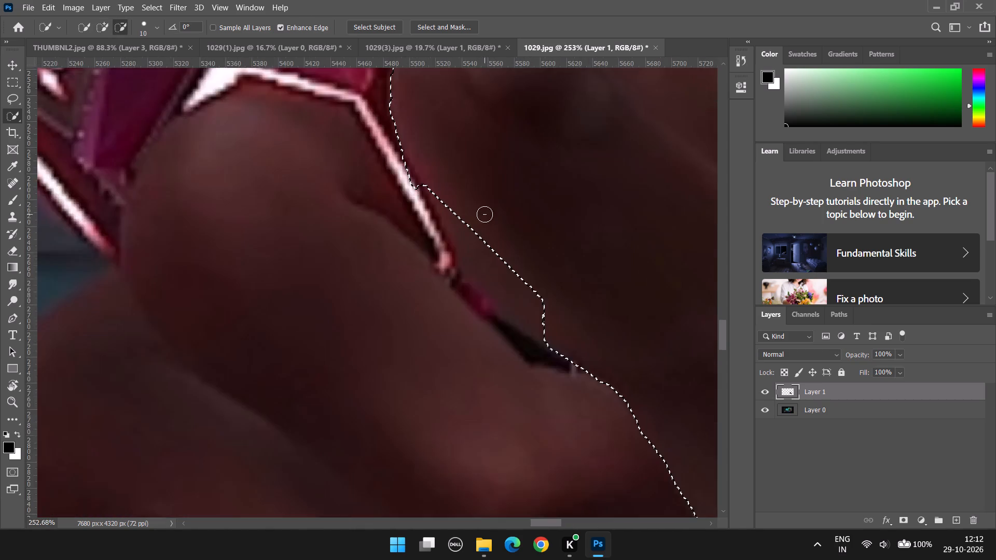
pyautogui.keyDown('alt'); pyautogui.scroll(3, 485, 214); pyautogui.keyUp('alt')
pyautogui.moveTo(399, 161); pyautogui.dragTo(452, 306)
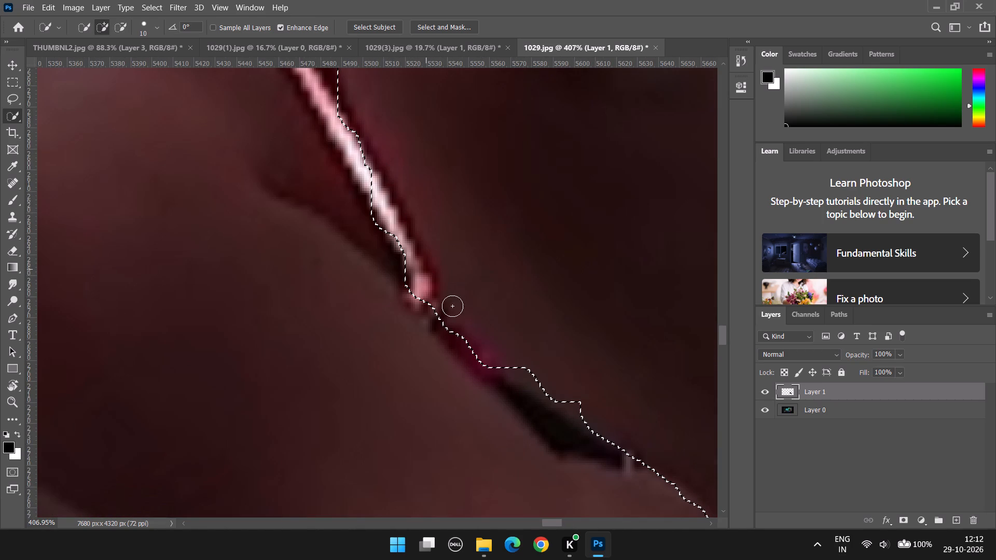
pyautogui.moveTo(452, 306); pyautogui.dragTo(645, 440)
# Trim the selection along the thumb tip's upper edge, from the handle's corner across the green leaves.
pyautogui.keyDown('alt'); pyautogui.scroll(-16, 659, 389); pyautogui.keyUp('alt')
pyautogui.scroll(5, 679, 290)
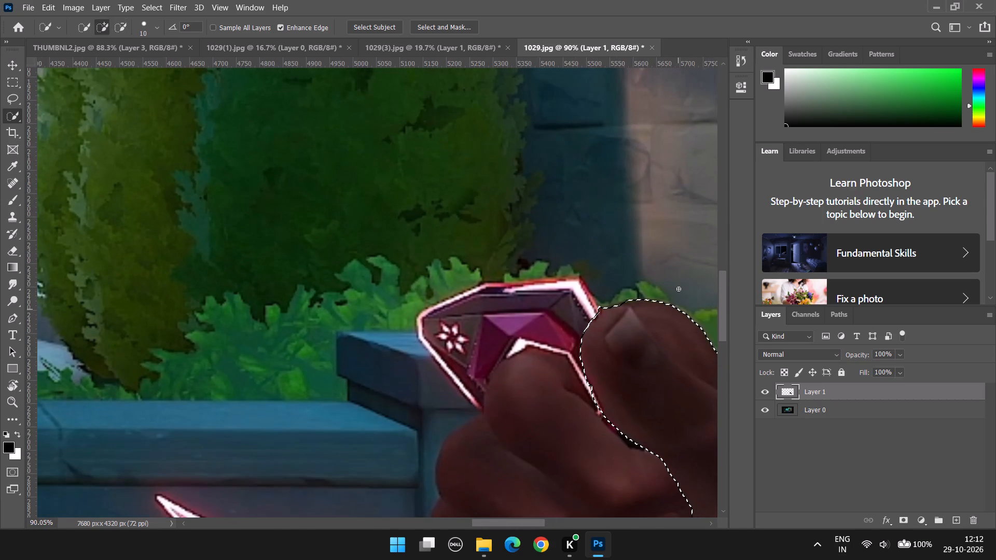
pyautogui.moveTo(522, 526); pyautogui.dragTo(537, 525)
pyautogui.keyDown('alt'); pyautogui.scroll(6, 545, 340); pyautogui.keyUp('alt')
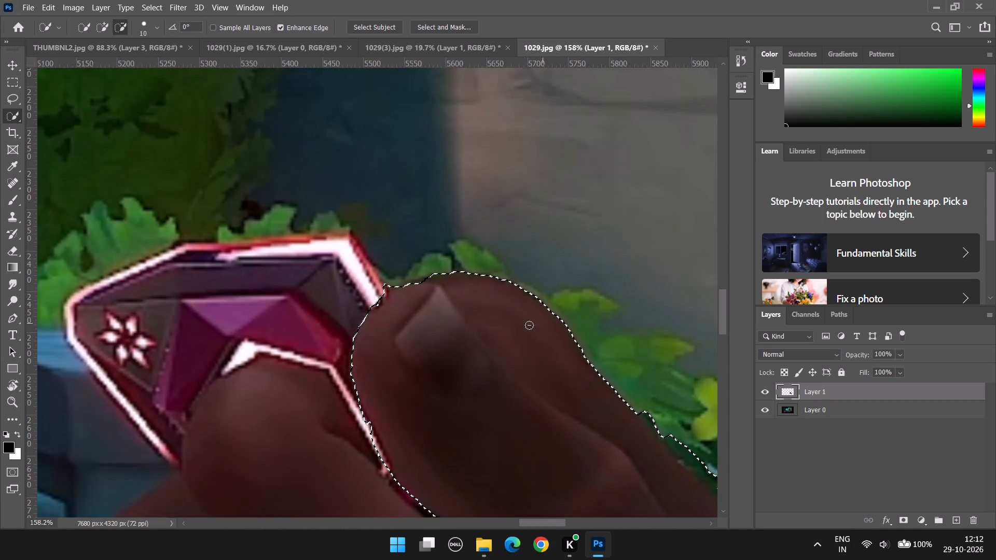
pyautogui.keyDown('alt'); pyautogui.scroll(6, 384, 293); pyautogui.keyUp('alt')
pyautogui.keyDown('alt'); pyautogui.moveTo(374, 293); pyautogui.dragTo(458, 262); pyautogui.keyUp('alt')
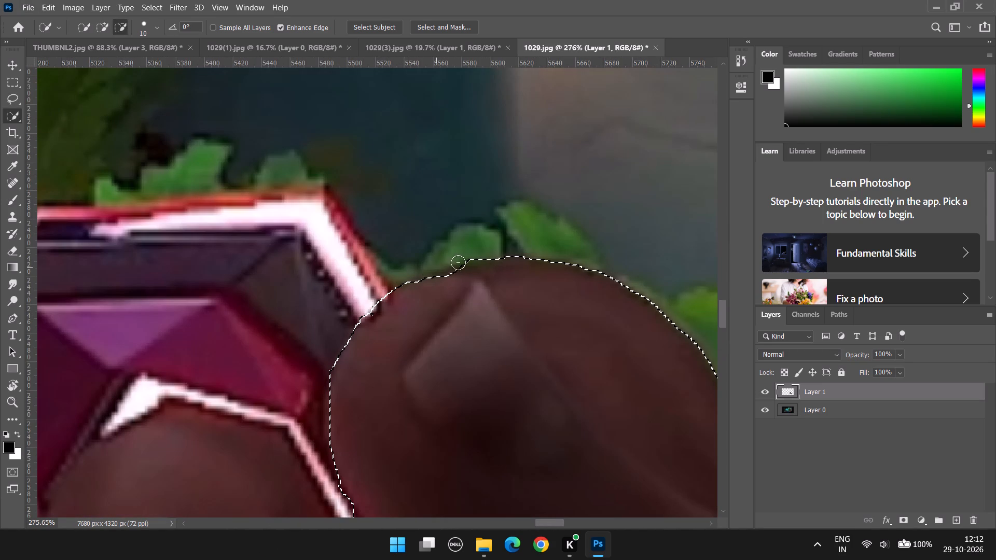
pyautogui.keyDown('alt'); pyautogui.moveTo(458, 262); pyautogui.dragTo(594, 375); pyautogui.keyUp('alt')
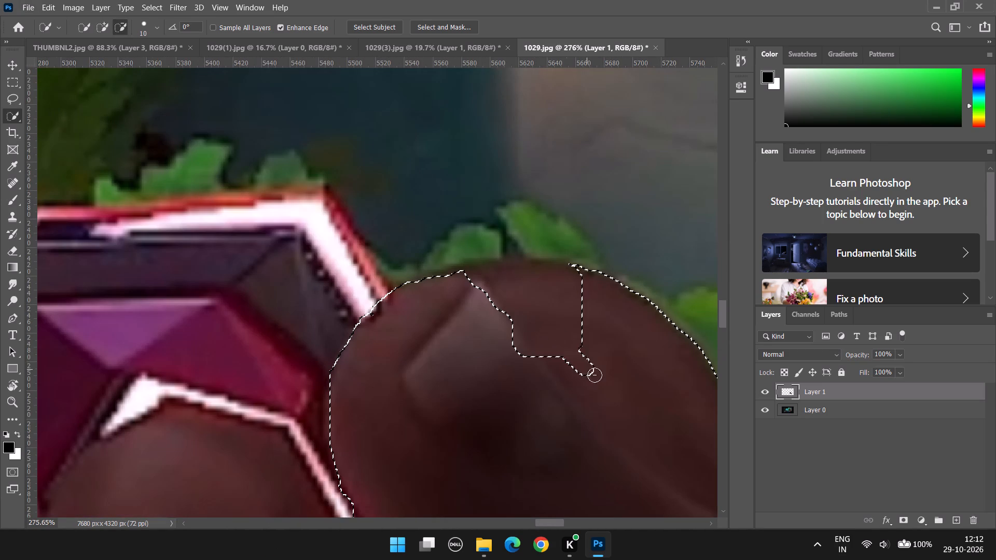
pyautogui.keyDown('alt'); pyautogui.moveTo(594, 375); pyautogui.dragTo(557, 256); pyautogui.keyUp('alt')
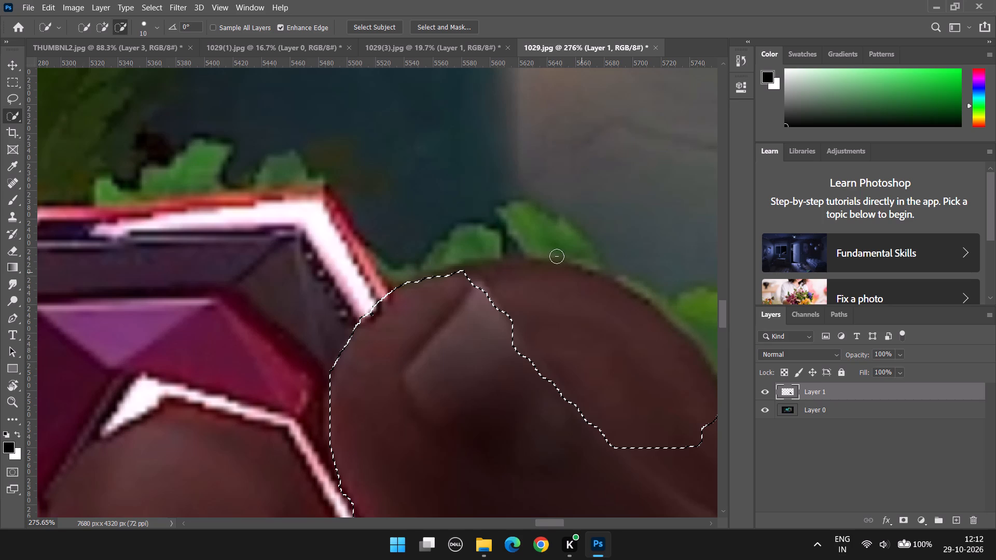
pyautogui.keyDown('alt'); pyautogui.moveTo(557, 256); pyautogui.dragTo(645, 328); pyautogui.keyUp('alt')
# Subtract the strip outside the thumb from the selection, following the crease from the nail down beside the green leaves.
pyautogui.scroll(-15, 644, 343)
pyautogui.keyDown('alt'); pyautogui.scroll(5, 573, 398); pyautogui.keyUp('alt')
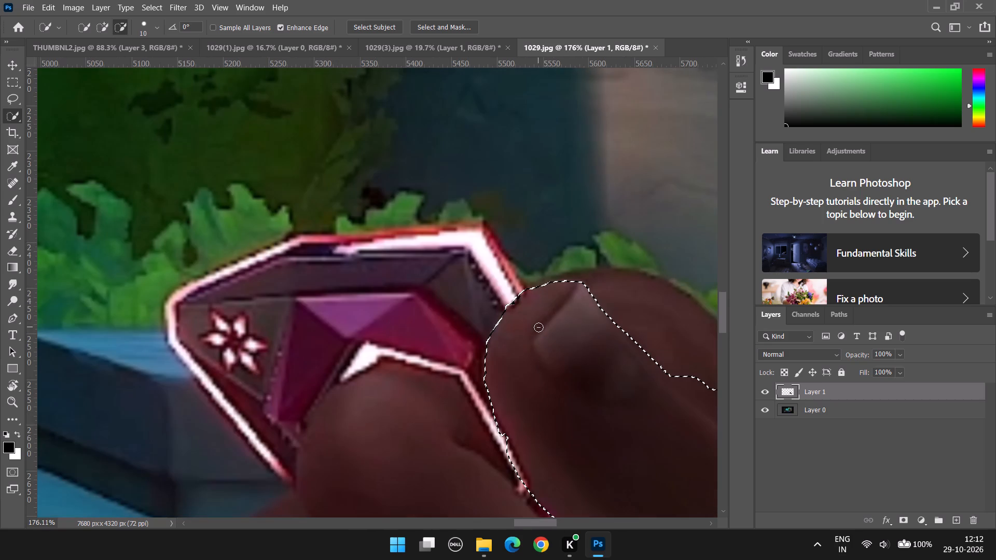
pyautogui.scroll(-5, 653, 354)
pyautogui.moveTo(539, 523); pyautogui.dragTo(556, 525)
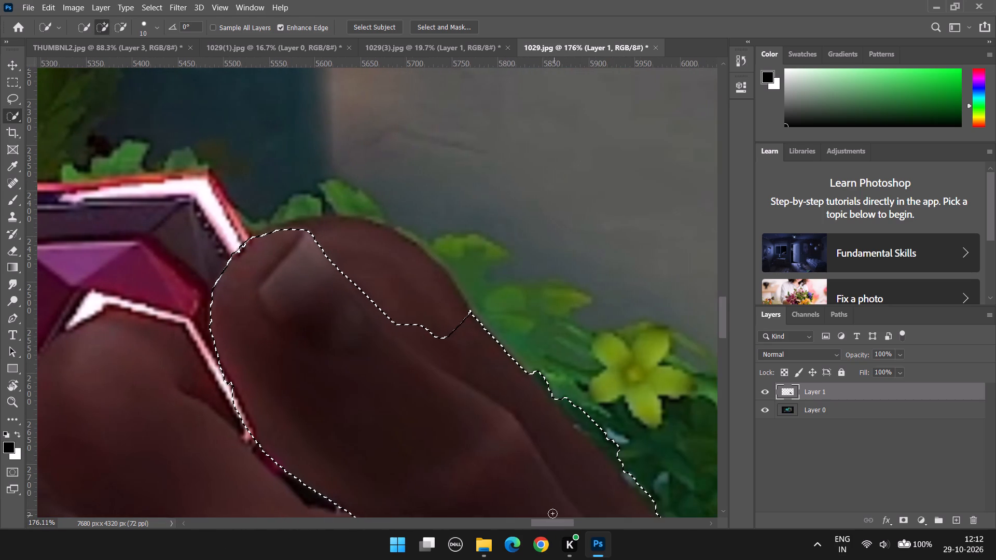
pyautogui.scroll(-5, 530, 371)
pyautogui.keyDown('alt'); pyautogui.scroll(9, 494, 318); pyautogui.keyUp('alt')
pyautogui.keyDown('alt'); pyautogui.moveTo(295, 207); pyautogui.dragTo(299, 214); pyautogui.keyUp('alt')
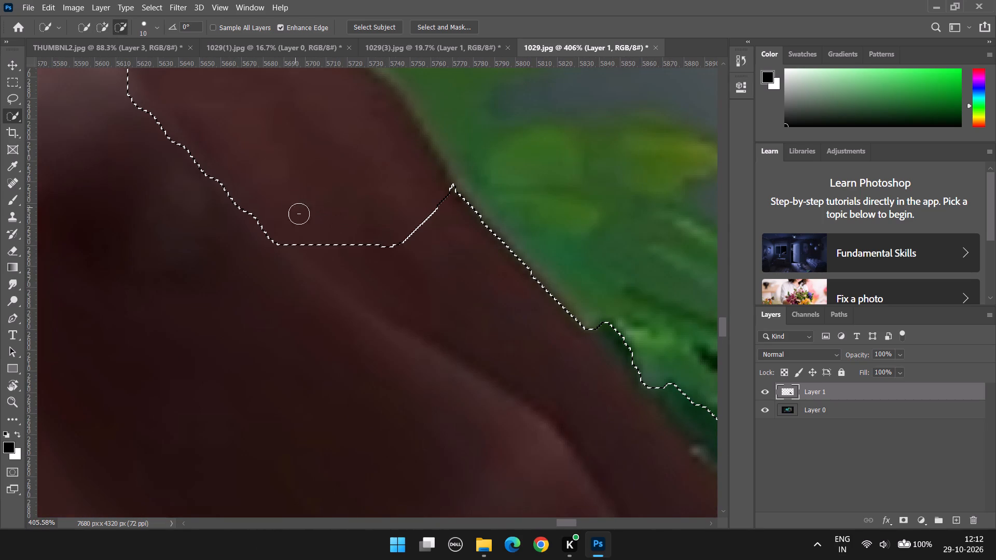
pyautogui.keyDown('alt'); pyautogui.moveTo(299, 214); pyautogui.dragTo(660, 369); pyautogui.keyUp('alt')
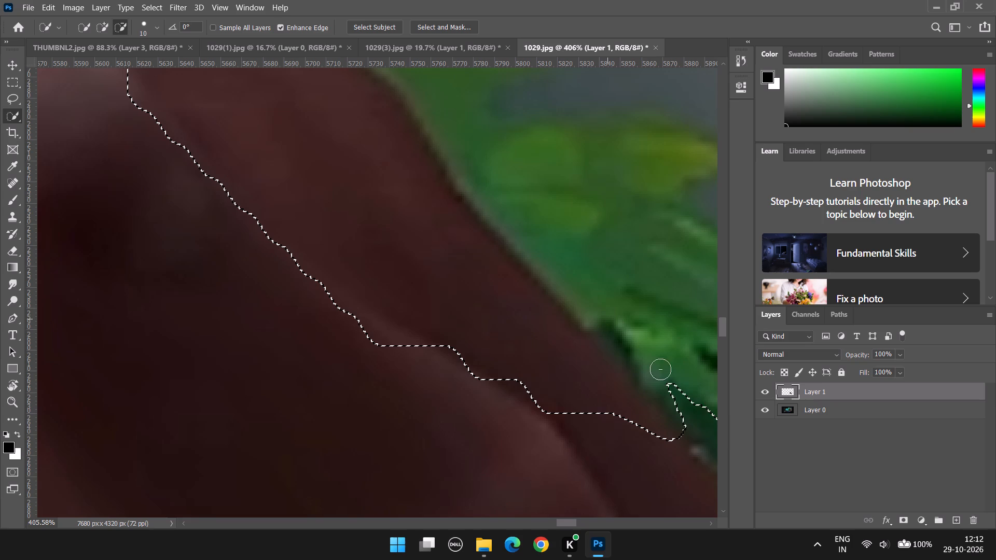
pyautogui.keyDown('alt'); pyautogui.moveTo(660, 369); pyautogui.dragTo(729, 433); pyautogui.keyUp('alt')
pyautogui.scroll(-8, 677, 401)
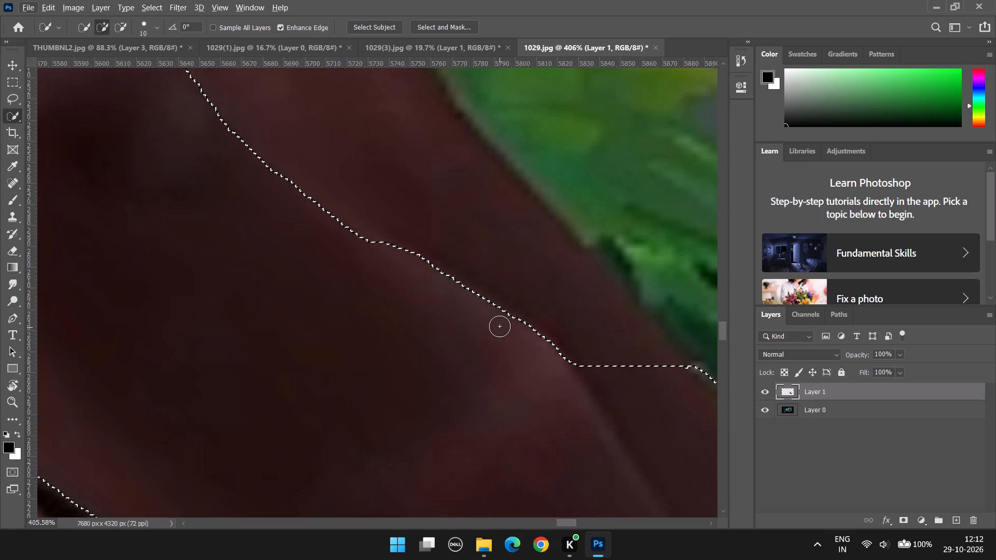
pyautogui.keyDown('alt'); pyautogui.scroll(-6, 500, 325); pyautogui.keyUp('alt')
pyautogui.keyDown('alt'); pyautogui.scroll(10, 270, 158); pyautogui.keyUp('alt')
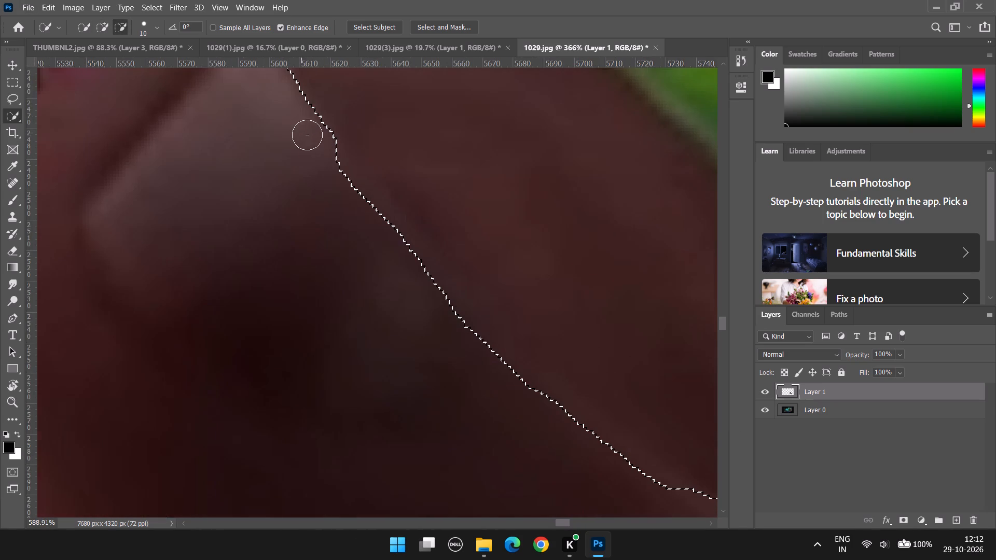
pyautogui.moveTo(330, 155); pyautogui.dragTo(430, 277)
# Trim the selection's edge where the thumb tip meets the corner of the handle's white outline.
pyautogui.keyDown('alt'); pyautogui.scroll(-4, 602, 290); pyautogui.keyUp('alt')
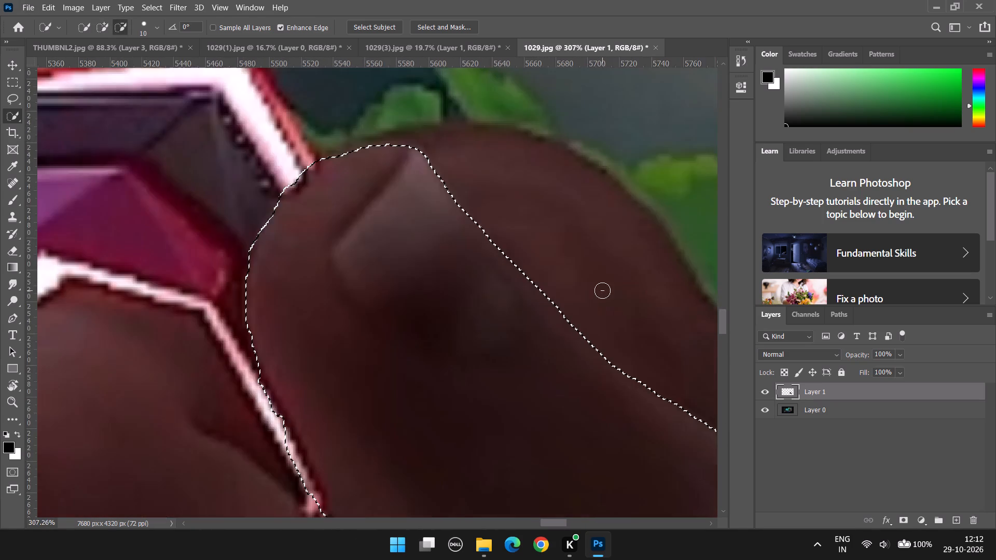
pyautogui.keyDown('alt'); pyautogui.scroll(-6, 602, 290); pyautogui.keyUp('alt')
pyautogui.keyDown('alt'); pyautogui.scroll(9, 326, 209); pyautogui.keyUp('alt')
pyautogui.keyDown('alt'); pyautogui.moveTo(379, 236); pyautogui.dragTo(388, 234); pyautogui.keyUp('alt')
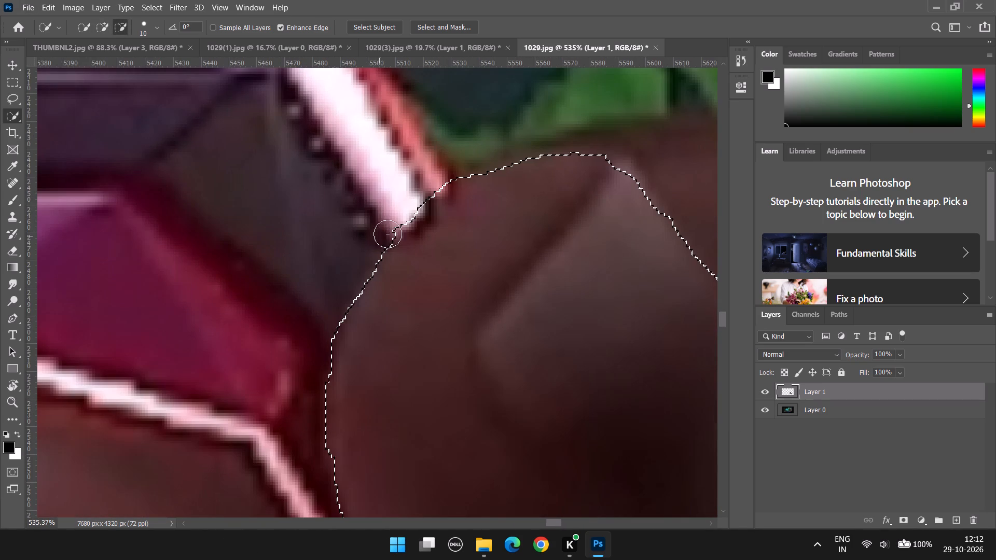
pyautogui.keyDown('alt'); pyautogui.moveTo(388, 234); pyautogui.dragTo(479, 150); pyautogui.keyUp('alt')
# Subtract the outer strip of the hand beside the yellow flower, leaves and blue ledge, down to the thumb's base.
pyautogui.keyDown('alt'); pyautogui.scroll(-14, 542, 220); pyautogui.keyUp('alt')
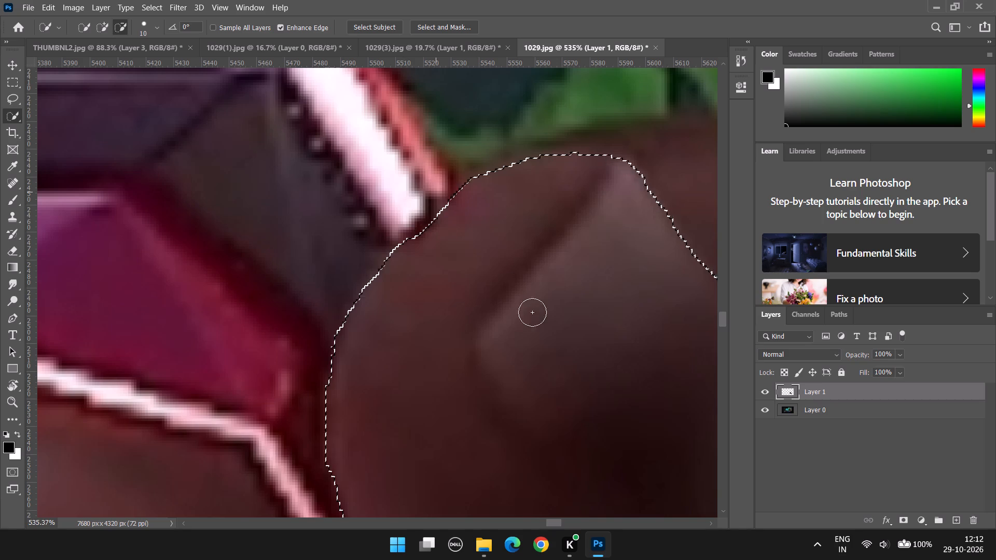
pyautogui.scroll(-11, 533, 309)
pyautogui.moveTo(533, 524); pyautogui.dragTo(549, 526)
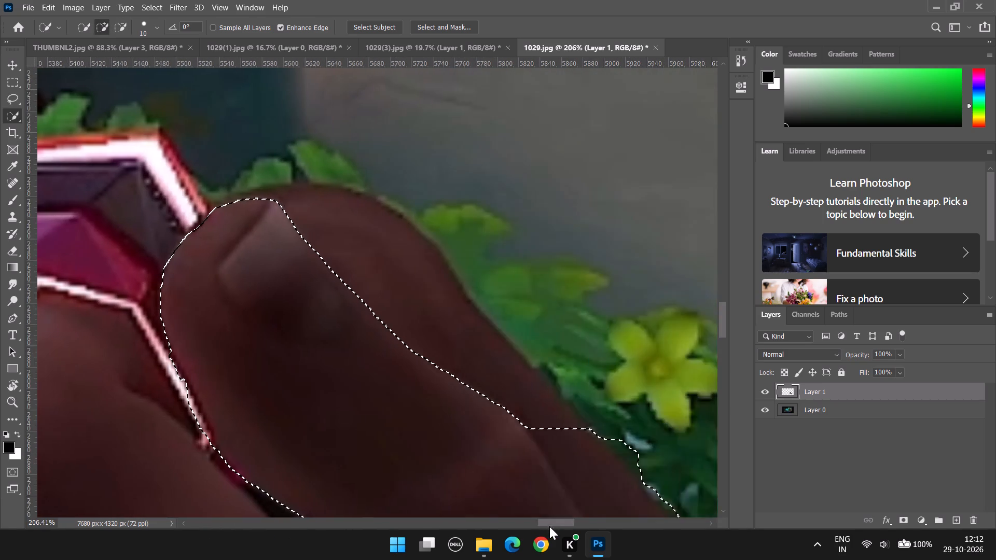
pyautogui.moveTo(549, 526); pyautogui.dragTo(566, 528)
pyautogui.scroll(-19, 299, 395)
pyautogui.keyDown('alt'); pyautogui.scroll(5, 200, 230); pyautogui.keyUp('alt')
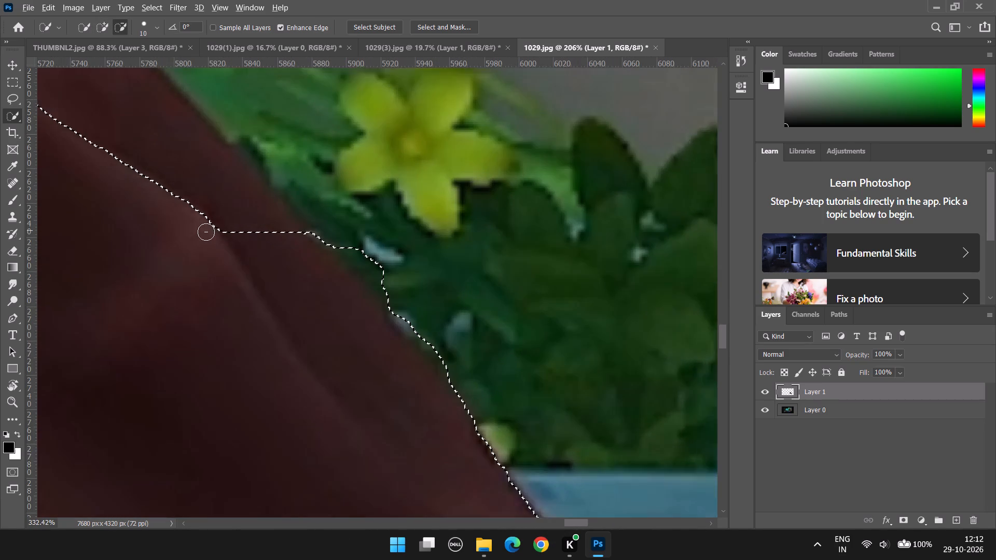
pyautogui.keyDown('alt'); pyautogui.scroll(5, 240, 219); pyautogui.keyUp('alt')
pyautogui.keyDown('alt'); pyautogui.moveTo(243, 223); pyautogui.dragTo(330, 347); pyautogui.keyUp('alt')
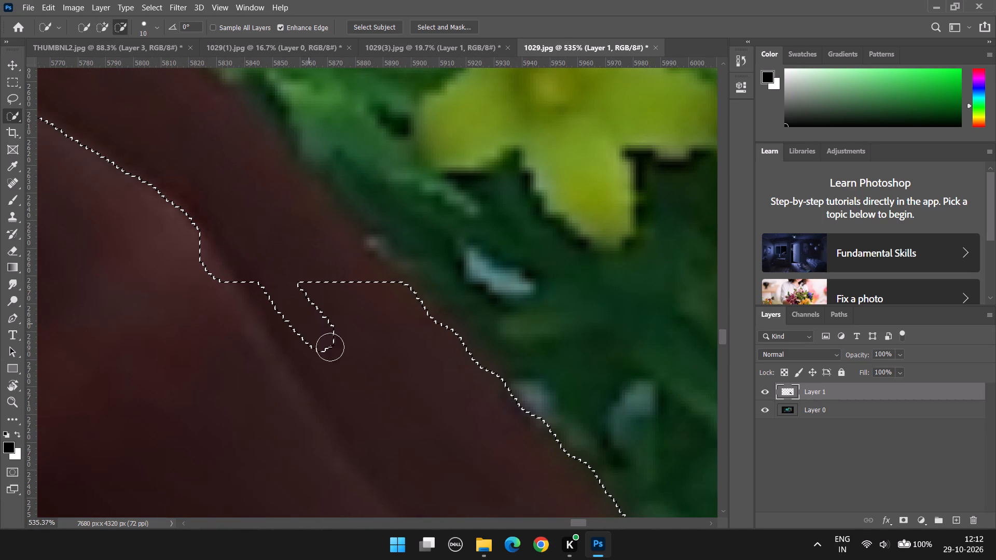
pyautogui.keyDown('alt'); pyautogui.moveTo(330, 347); pyautogui.dragTo(601, 533); pyautogui.keyUp('alt')
pyautogui.scroll(-8, 459, 369)
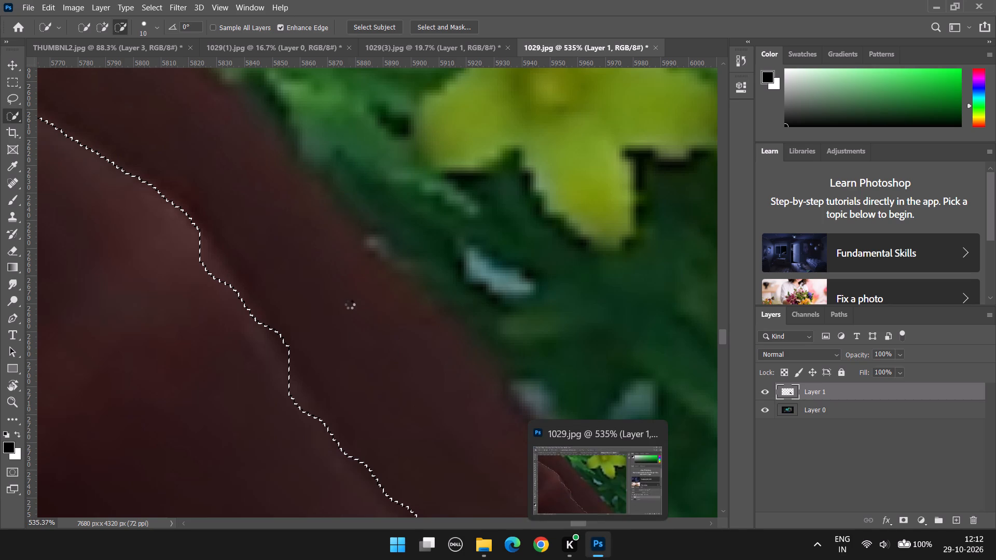
pyautogui.scroll(-20, 352, 297)
pyautogui.scroll(-3, 352, 297)
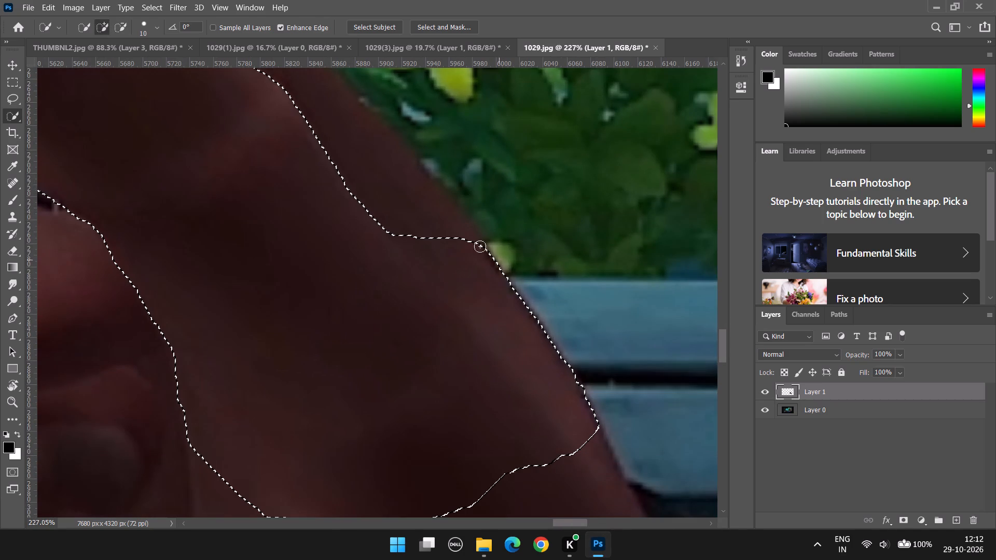
pyautogui.keyDown('alt'); pyautogui.moveTo(453, 220); pyautogui.dragTo(549, 459); pyautogui.keyUp('alt')
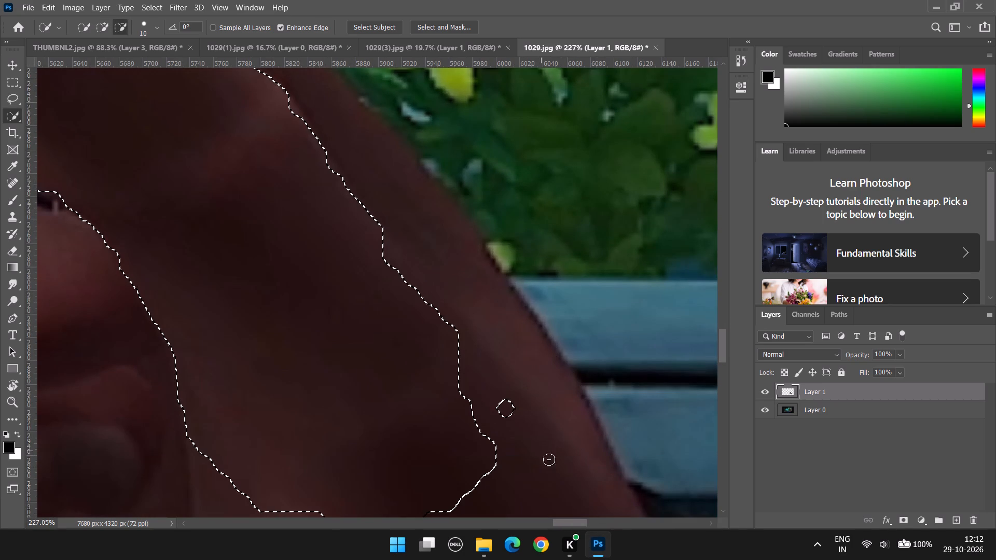
pyautogui.keyDown('alt'); pyautogui.moveTo(549, 459); pyautogui.dragTo(505, 426); pyautogui.keyUp('alt')
# Copy the selected thumb onto a new layer.
pyautogui.scroll(-8, 514, 398)
pyautogui.keyDown('alt'); pyautogui.scroll(-5, 515, 284); pyautogui.keyUp('alt')
pyautogui.keyDown('alt'); pyautogui.scroll(-4, 419, 380); pyautogui.keyUp('alt')
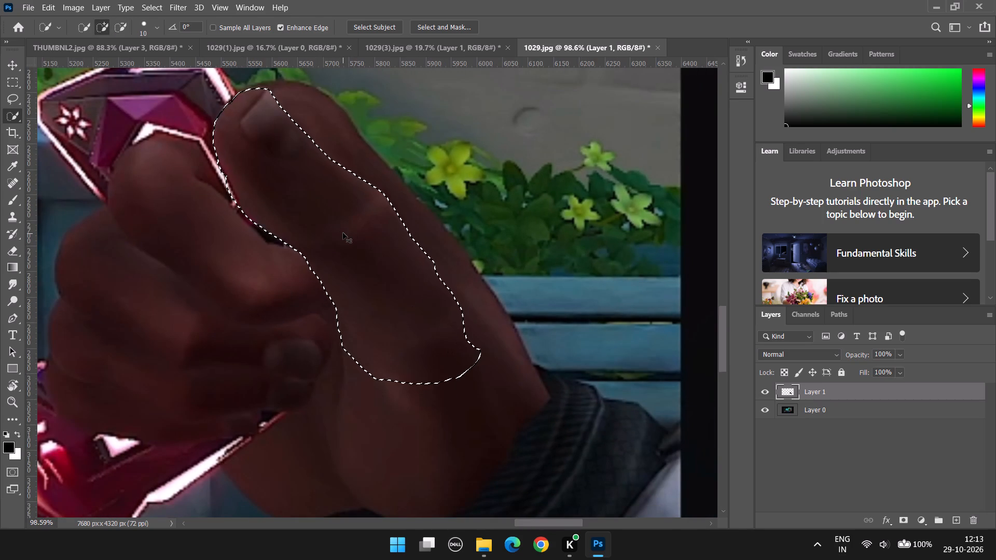
pyautogui.hotkey('ctrl', 'j')
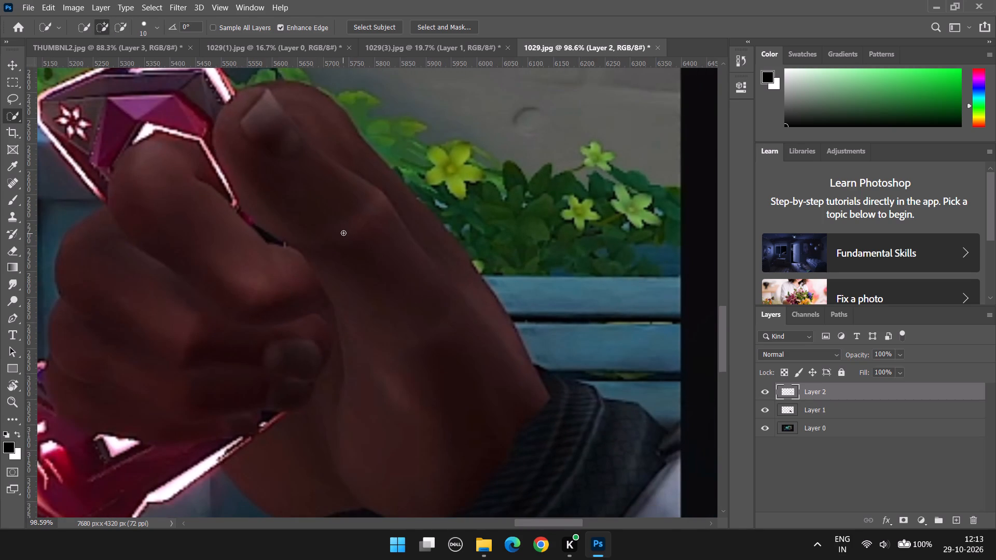
# Move the copied thumb into THUMBNL2.jpg and position it beside the spiked creature's claw, near the bottom edge.
pyautogui.click(9, 61)
pyautogui.moveTo(369, 268); pyautogui.dragTo(309, 267)
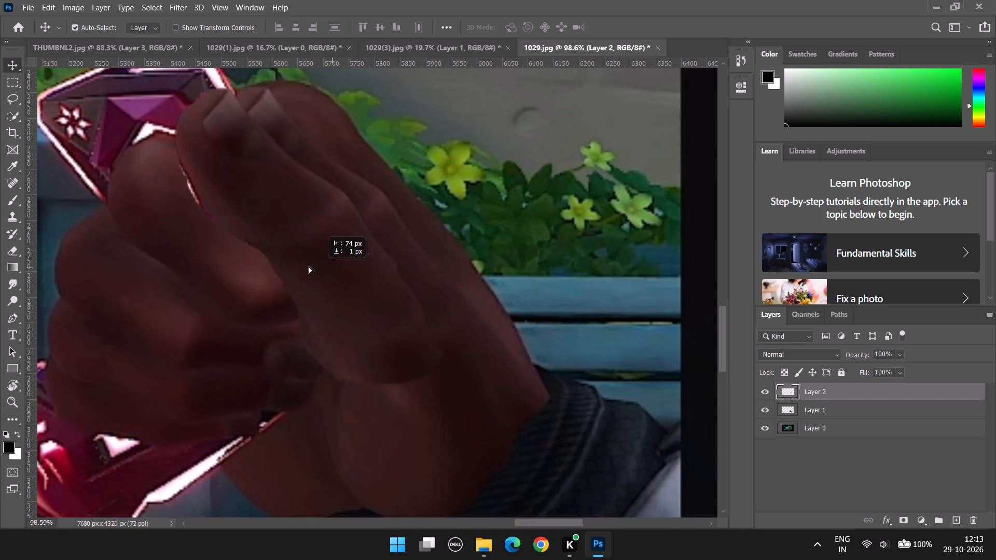
pyautogui.moveTo(309, 267); pyautogui.dragTo(564, 429)
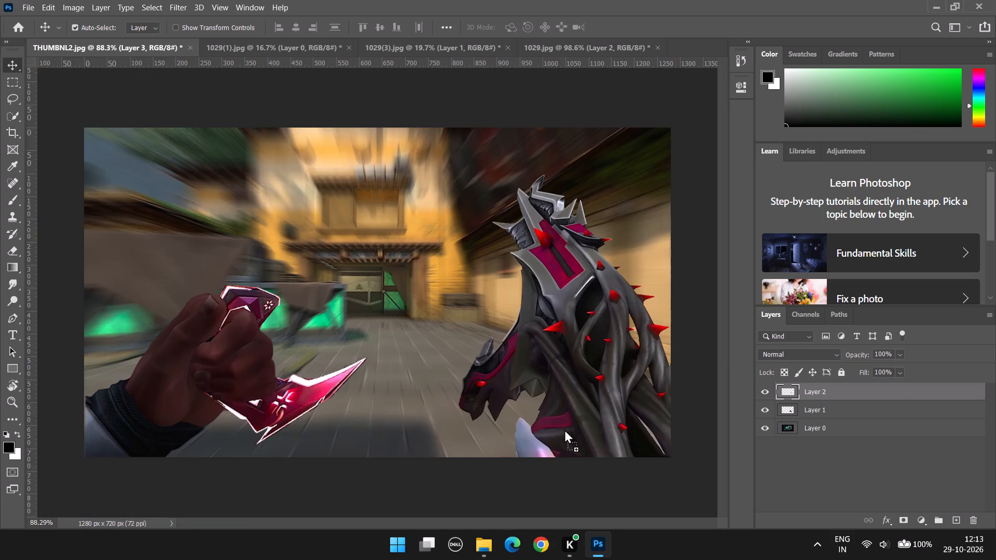
pyautogui.moveTo(564, 429); pyautogui.dragTo(530, 436)
pyautogui.moveTo(461, 369); pyautogui.dragTo(470, 398)
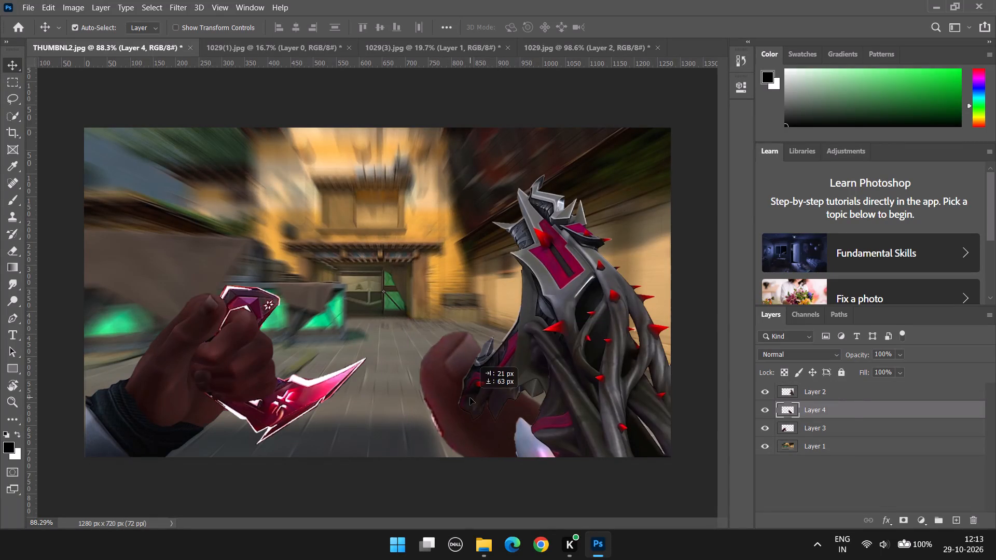
pyautogui.moveTo(470, 398); pyautogui.dragTo(471, 397)
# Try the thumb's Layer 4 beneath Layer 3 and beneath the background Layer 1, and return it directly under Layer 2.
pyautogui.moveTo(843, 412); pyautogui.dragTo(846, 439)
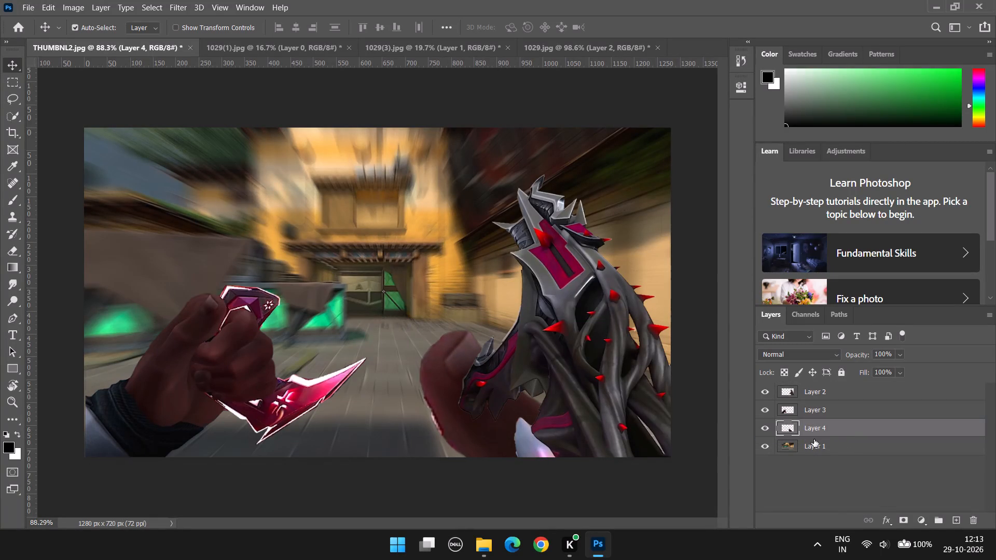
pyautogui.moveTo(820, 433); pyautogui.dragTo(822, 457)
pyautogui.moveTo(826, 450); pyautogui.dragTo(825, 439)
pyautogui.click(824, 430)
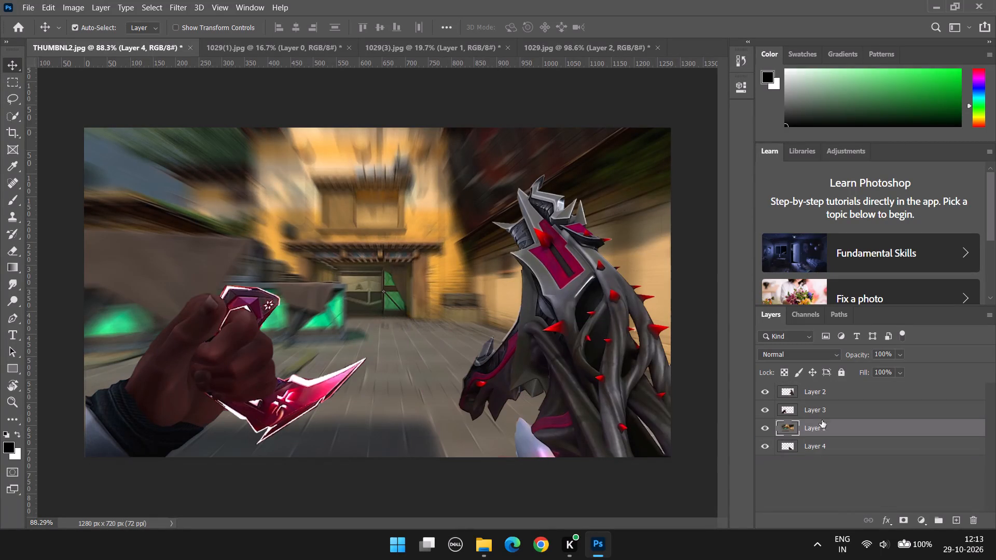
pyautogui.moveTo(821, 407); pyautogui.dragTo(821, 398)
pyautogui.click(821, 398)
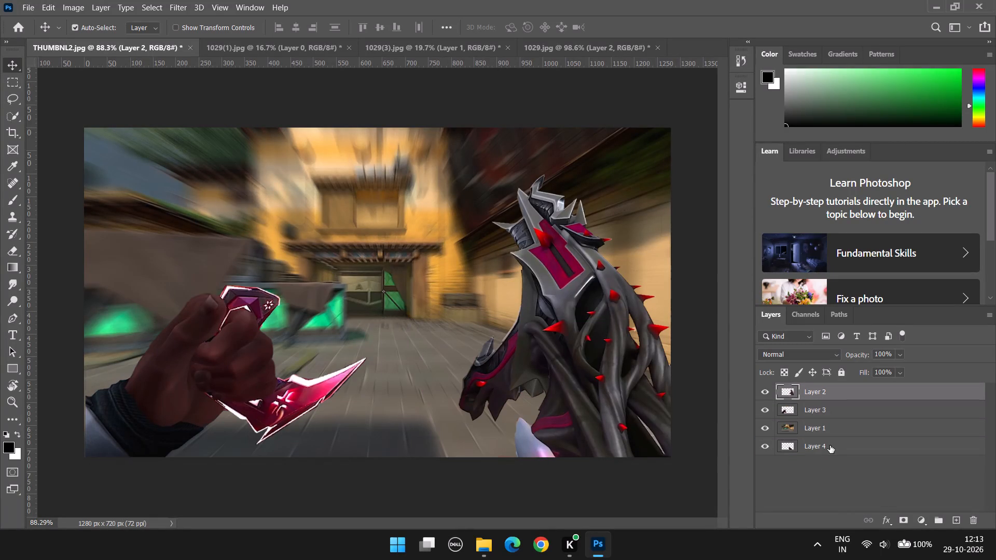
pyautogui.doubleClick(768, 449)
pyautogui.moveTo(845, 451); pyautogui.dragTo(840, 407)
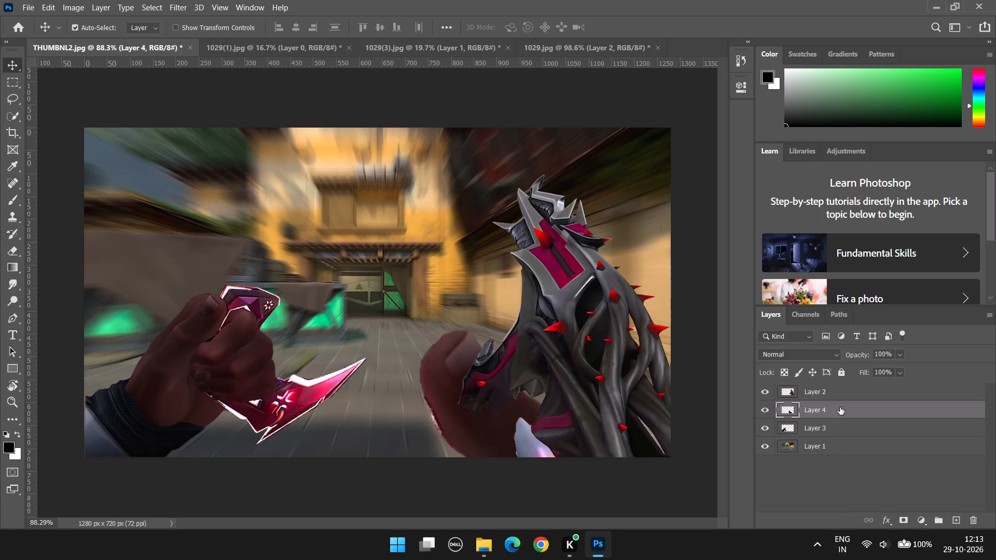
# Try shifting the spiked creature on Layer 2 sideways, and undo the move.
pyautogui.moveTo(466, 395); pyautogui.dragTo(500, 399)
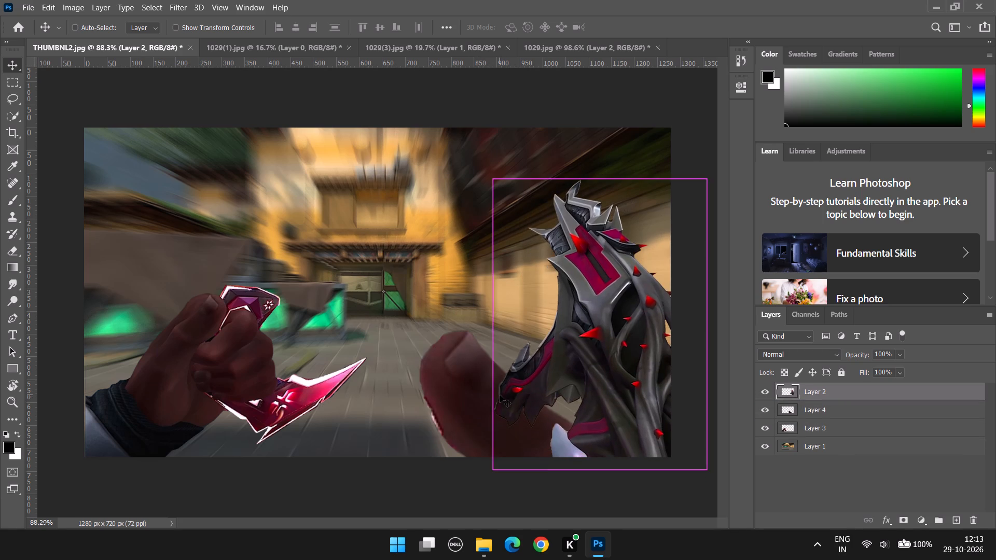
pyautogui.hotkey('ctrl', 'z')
# Check Layer 4 and Layer 2 by toggling their visibility, and place the thumb's Layer 4 above Layer 2.
pyautogui.click(766, 415)
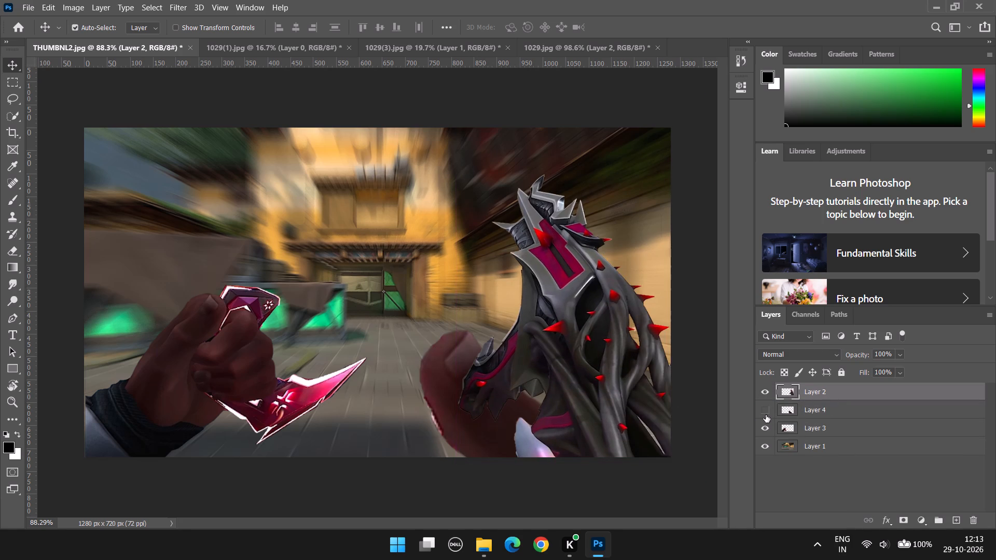
pyautogui.click(766, 415)
pyautogui.doubleClick(762, 396)
pyautogui.moveTo(824, 414); pyautogui.dragTo(817, 386)
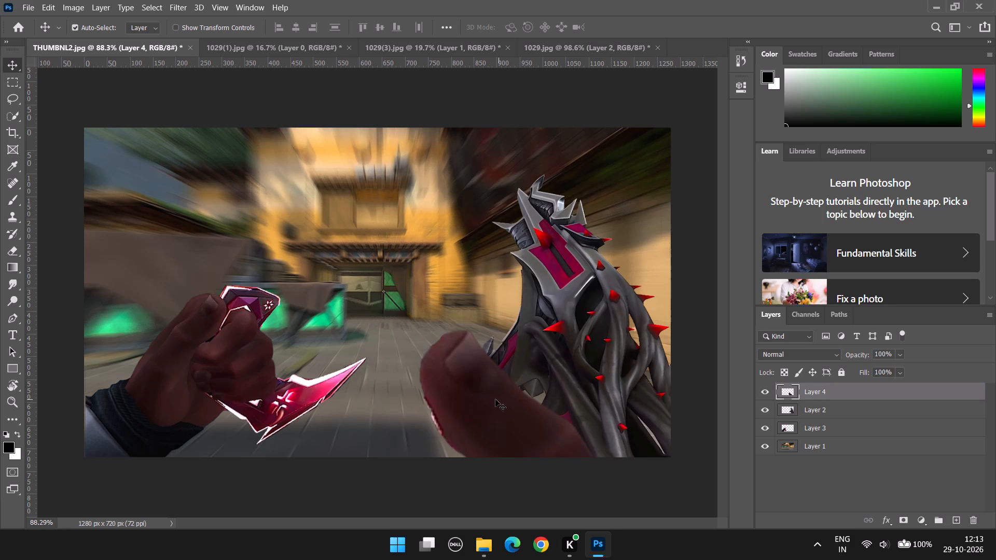
# Move the thumb up to the middle of the canvas, between the karambit hand and the spiked creature.
pyautogui.click(495, 399)
pyautogui.moveTo(493, 398); pyautogui.dragTo(441, 367)
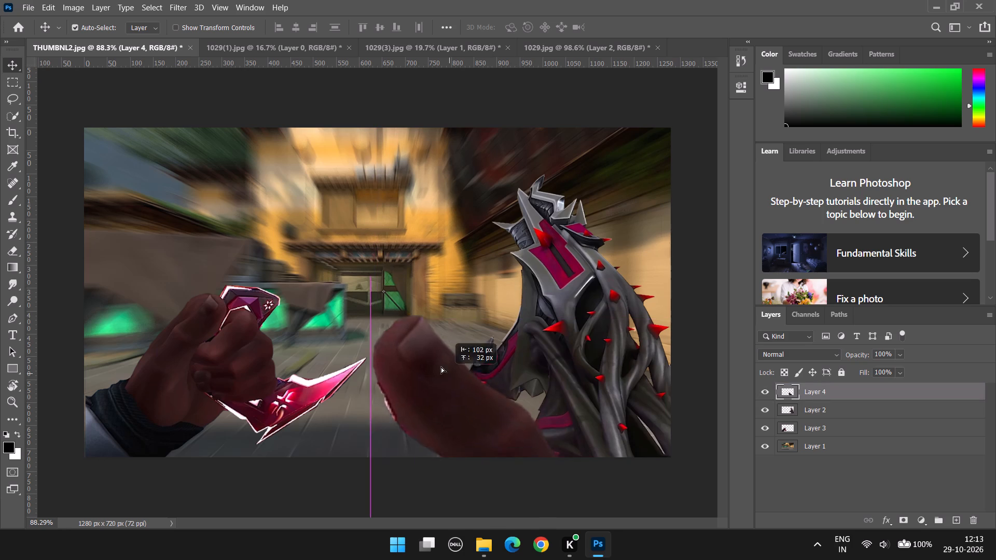
pyautogui.moveTo(441, 367); pyautogui.dragTo(418, 317)
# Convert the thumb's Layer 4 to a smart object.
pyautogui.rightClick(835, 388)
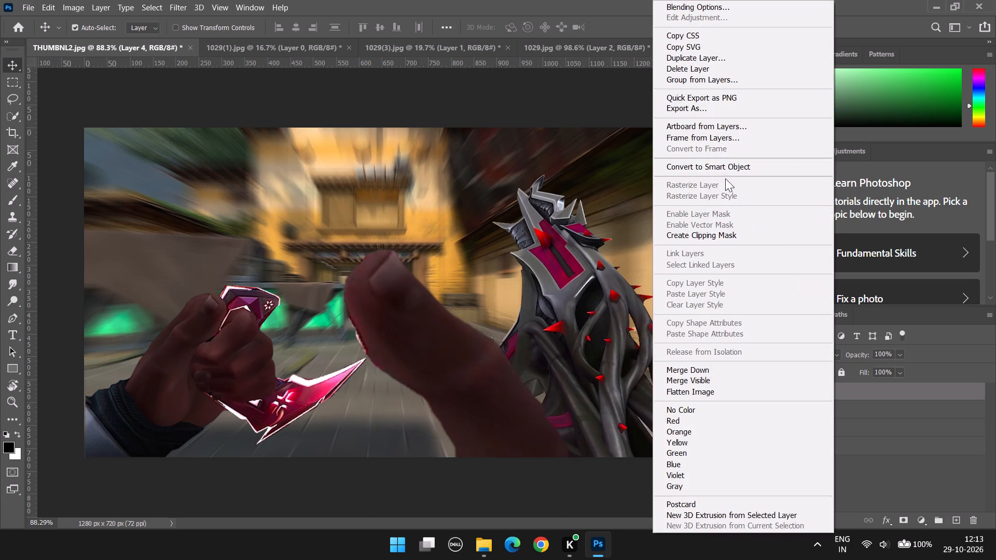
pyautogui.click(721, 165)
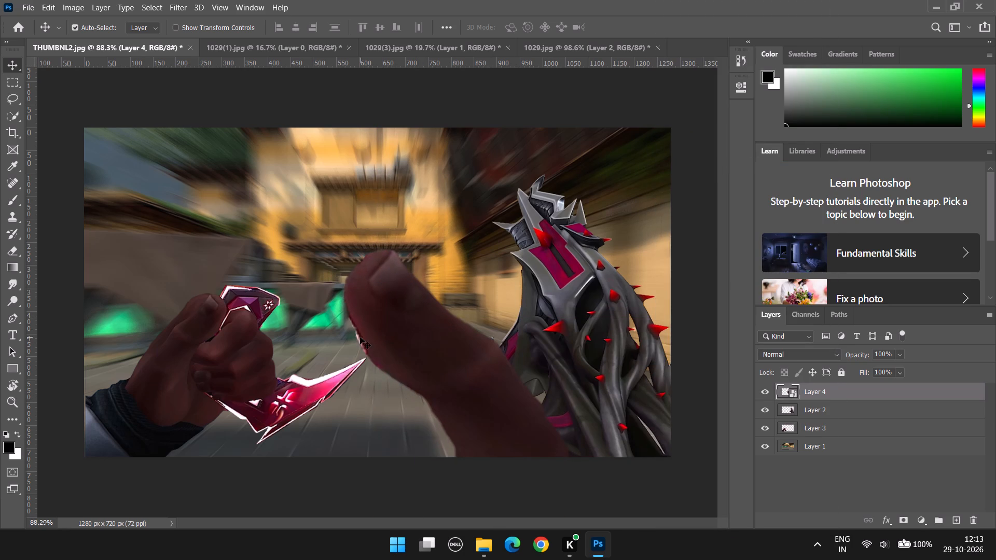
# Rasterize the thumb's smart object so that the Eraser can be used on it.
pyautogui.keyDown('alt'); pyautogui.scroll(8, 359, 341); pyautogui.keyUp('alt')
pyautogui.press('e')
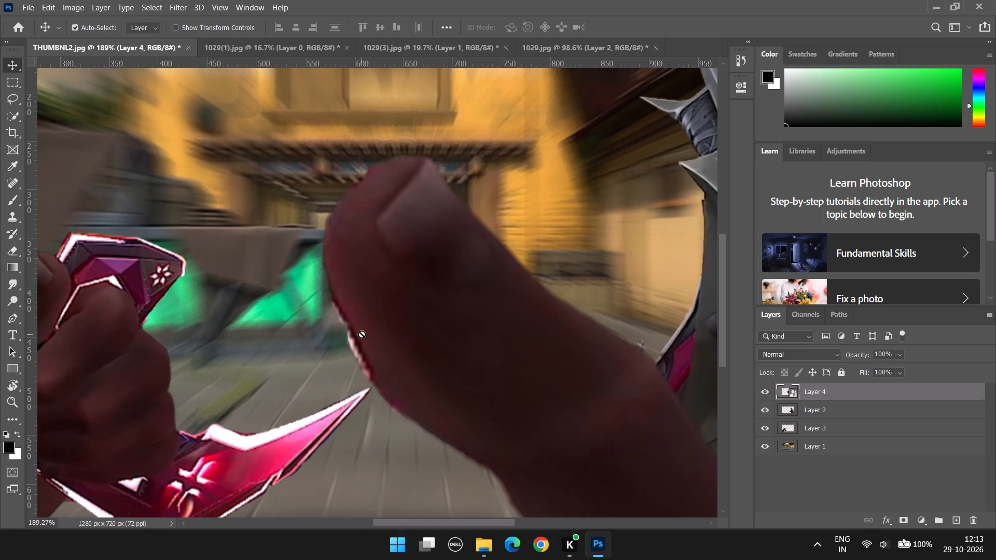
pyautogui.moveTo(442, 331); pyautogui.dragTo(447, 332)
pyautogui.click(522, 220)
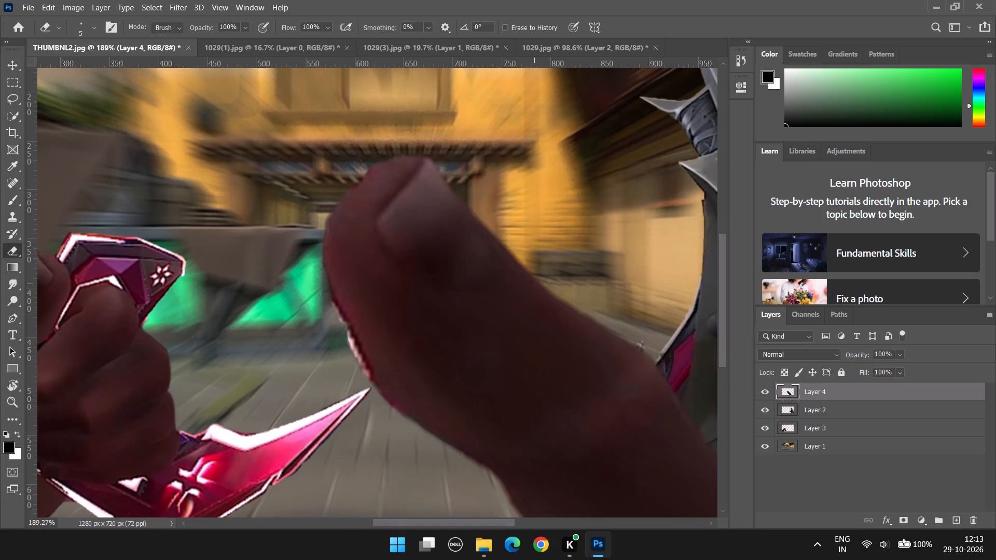
# Erase the pale fringe along the thumb's edge above the karambit tip on Layer 4 with the 5 px Eraser.
pyautogui.keyDown('alt'); pyautogui.scroll(-7, 529, 280); pyautogui.keyUp('alt')
pyautogui.keyDown('alt'); pyautogui.scroll(13, 495, 424); pyautogui.keyUp('alt')
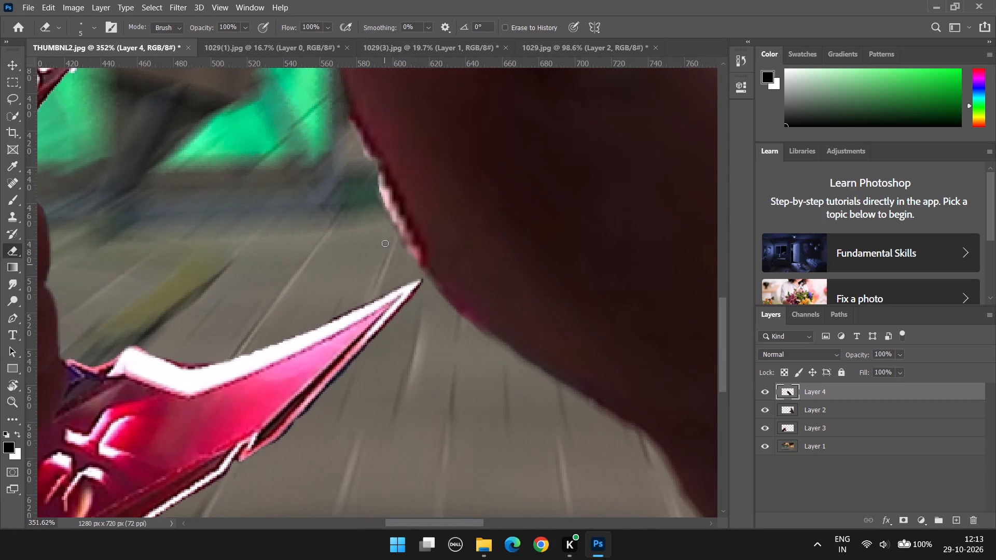
pyautogui.moveTo(347, 110); pyautogui.dragTo(391, 196)
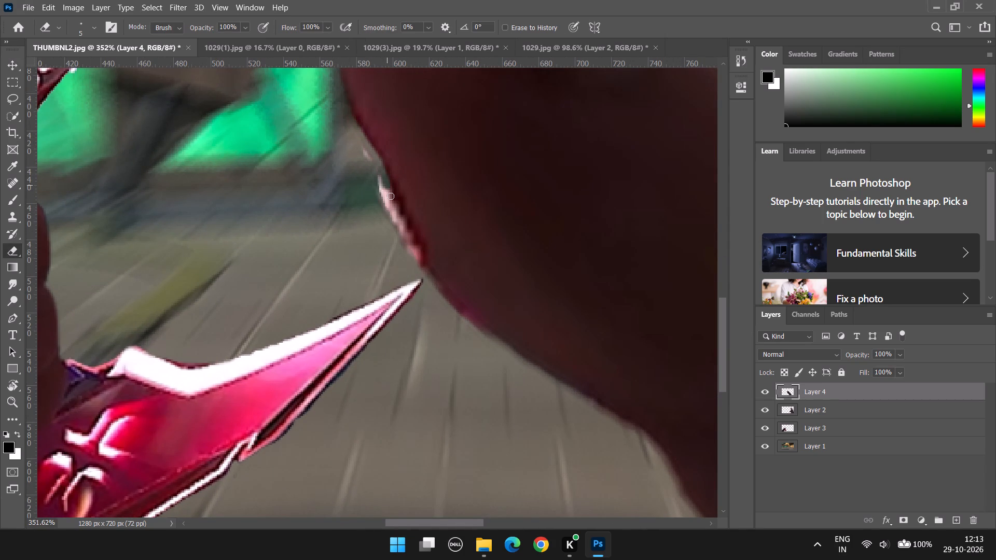
pyautogui.moveTo(391, 196); pyautogui.dragTo(357, 158)
# Enlarge the Eraser to 30 px and smooth the thumb's outer edge on the karambit side, from the green background area down to its base.
pyautogui.write('[[')
pyautogui.write(']]')
pyautogui.press(']')
pyautogui.press(']')
pyautogui.press(']')
pyautogui.press(']')
pyautogui.write(']]]]]')
pyautogui.moveTo(335, 123); pyautogui.dragTo(337, 134)
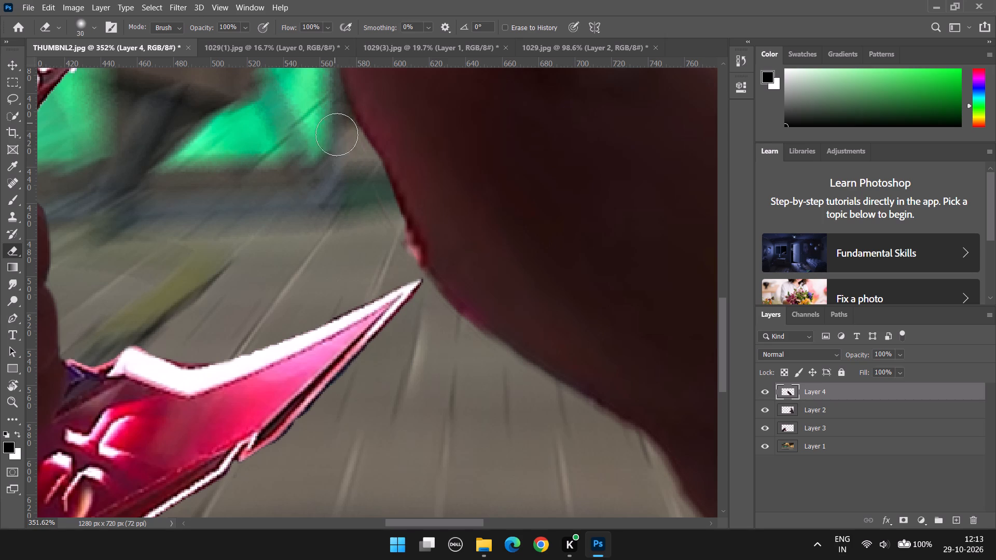
pyautogui.moveTo(337, 134); pyautogui.dragTo(341, 163)
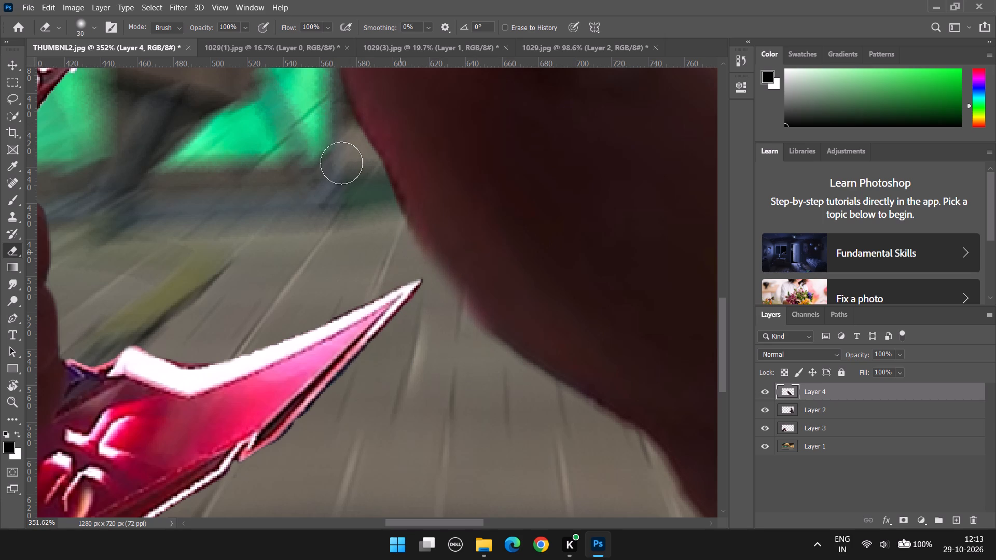
pyautogui.moveTo(341, 163); pyautogui.dragTo(304, 86)
pyautogui.scroll(6, 364, 165)
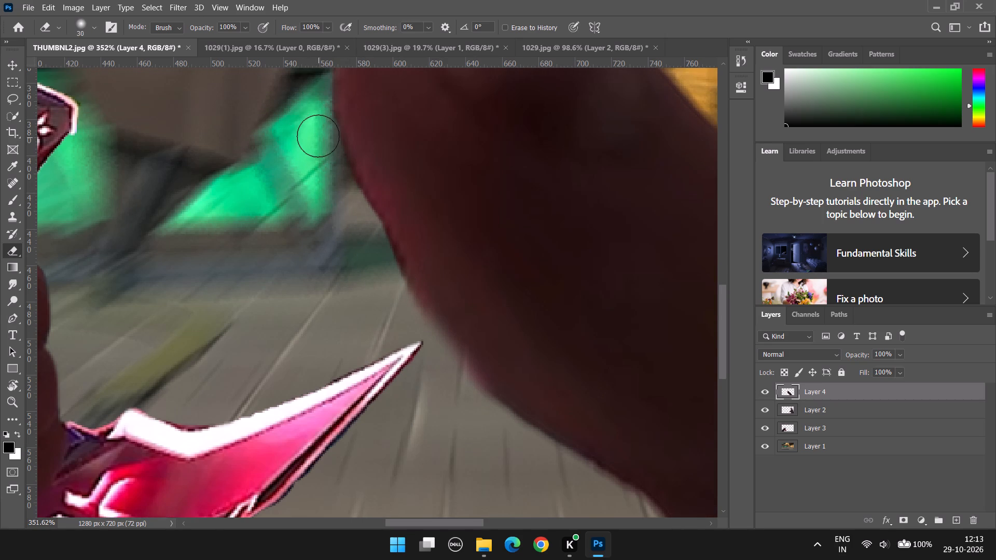
pyautogui.moveTo(318, 123); pyautogui.dragTo(371, 253)
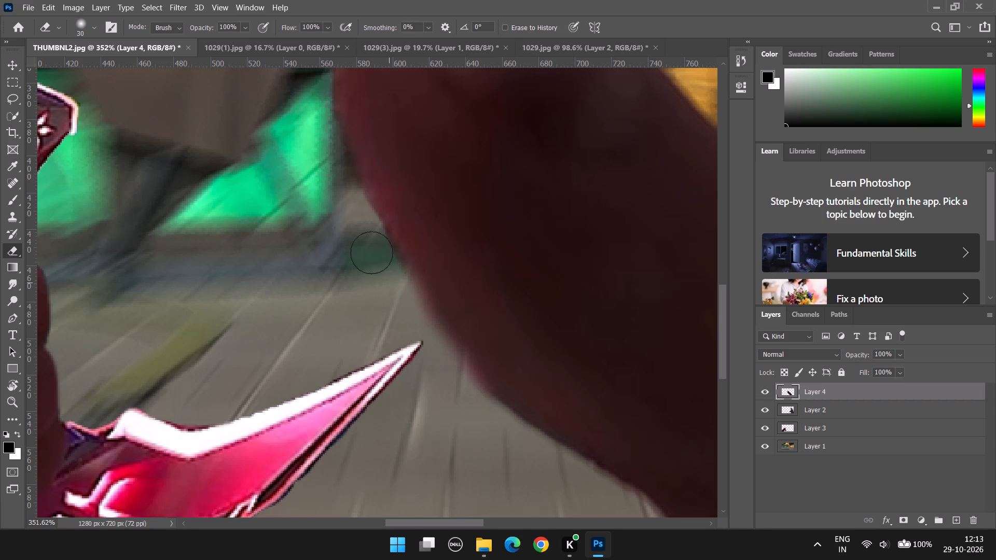
pyautogui.moveTo(371, 253); pyautogui.dragTo(544, 500)
pyautogui.keyDown('alt'); pyautogui.scroll(-16, 514, 393); pyautogui.keyUp('alt')
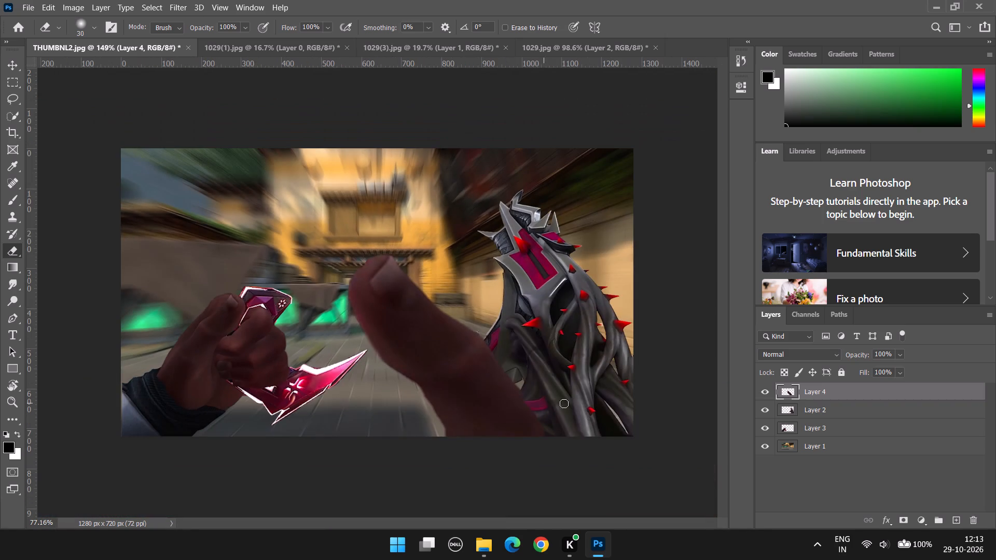
# Scale the thumb on Layer 4 down to about 64% and move it up beside the spiked creature.
pyautogui.hotkey('ctrl', 't')
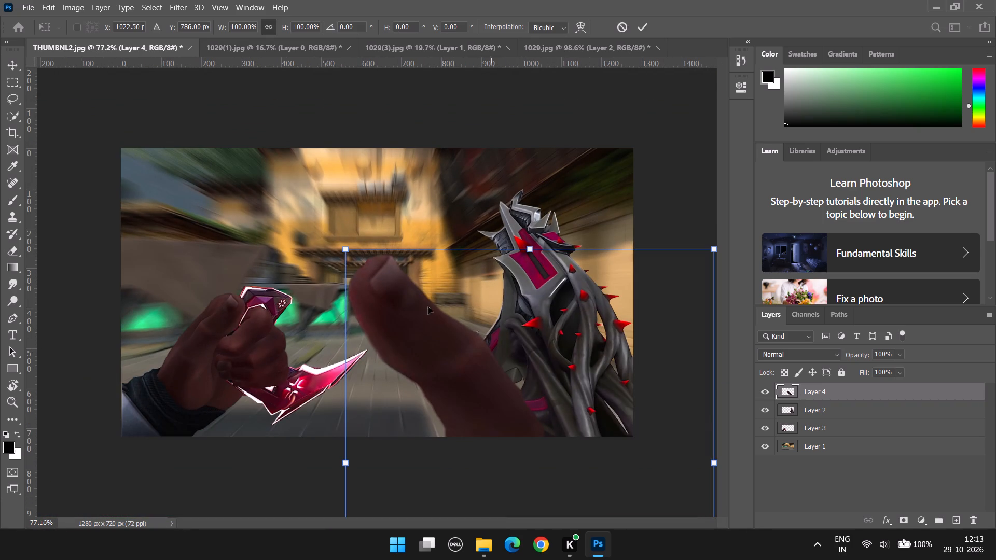
pyautogui.moveTo(343, 246); pyautogui.dragTo(495, 384)
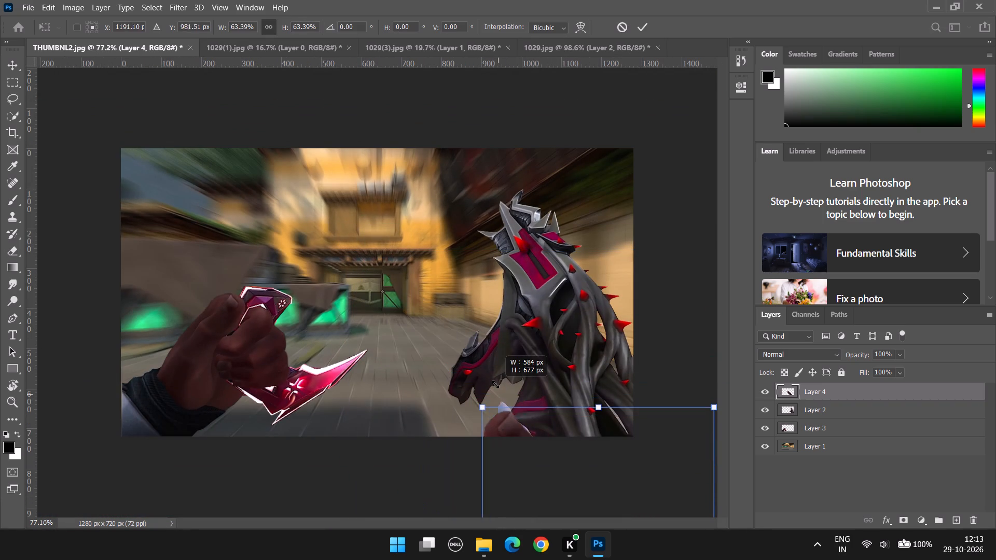
pyautogui.moveTo(495, 384); pyautogui.dragTo(495, 384)
pyautogui.moveTo(518, 423); pyautogui.dragTo(540, 402)
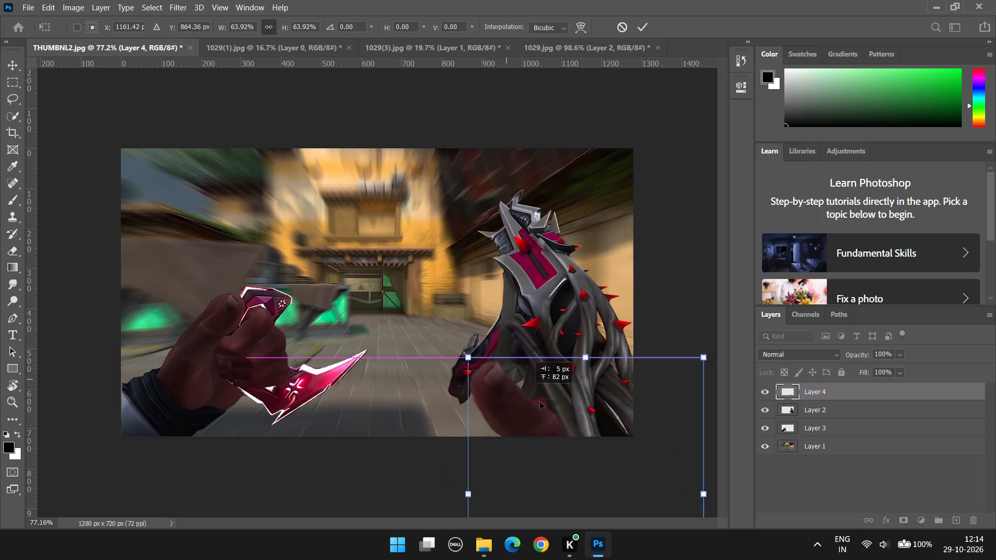
pyautogui.moveTo(540, 402); pyautogui.dragTo(538, 405)
pyautogui.scroll(-6, 592, 371)
pyautogui.moveTo(527, 409); pyautogui.dragTo(487, 358)
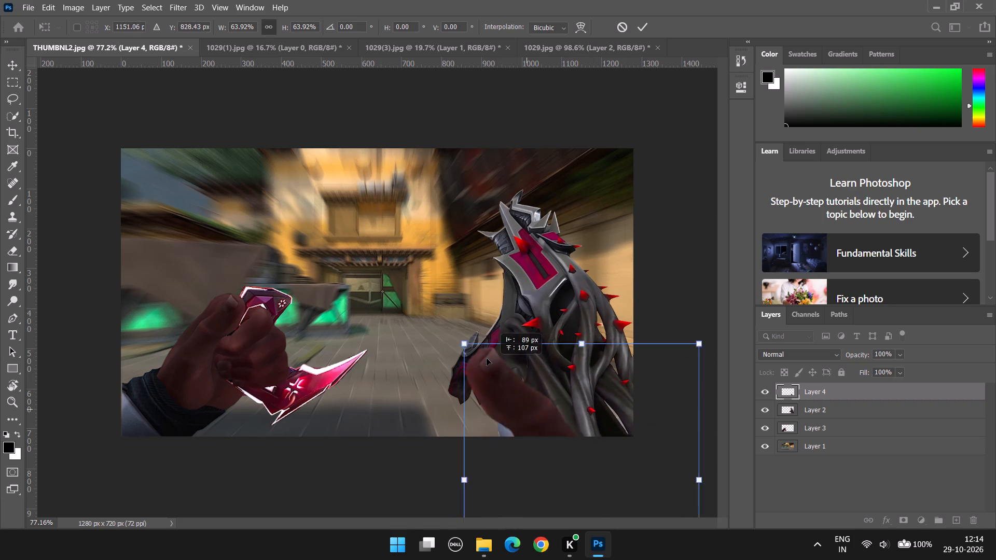
pyautogui.moveTo(487, 358); pyautogui.dragTo(450, 306)
# Shrink the thumb further to about 31% and place it over the lower part of the spiked creature.
pyautogui.moveTo(420, 280); pyautogui.dragTo(509, 371)
pyautogui.moveTo(578, 422); pyautogui.dragTo(560, 394)
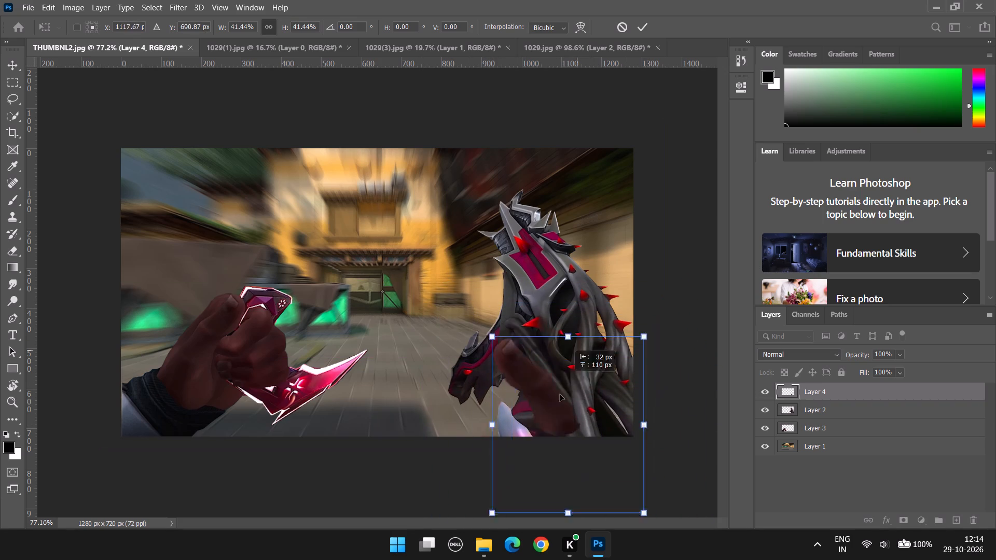
pyautogui.moveTo(560, 394); pyautogui.dragTo(557, 434)
pyautogui.keyDown('alt'); pyautogui.scroll(-6, 564, 417); pyautogui.keyUp('alt')
pyautogui.click(519, 449)
pyautogui.moveTo(522, 446); pyautogui.dragTo(500, 421)
pyautogui.keyDown('alt'); pyautogui.scroll(7, 435, 401); pyautogui.keyUp('alt')
pyautogui.scroll(-9, 569, 317)
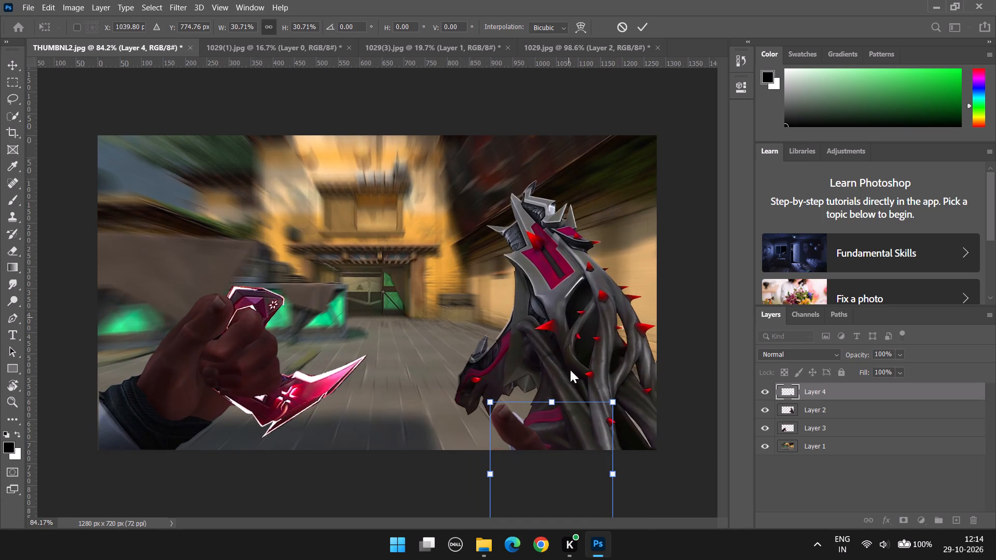
# Position the thumb over the pale crystal at the canvas's bottom edge, beside the creature's pink band, and apply the transform.
pyautogui.scroll(-4, 630, 181)
pyautogui.moveTo(548, 417); pyautogui.dragTo(572, 425)
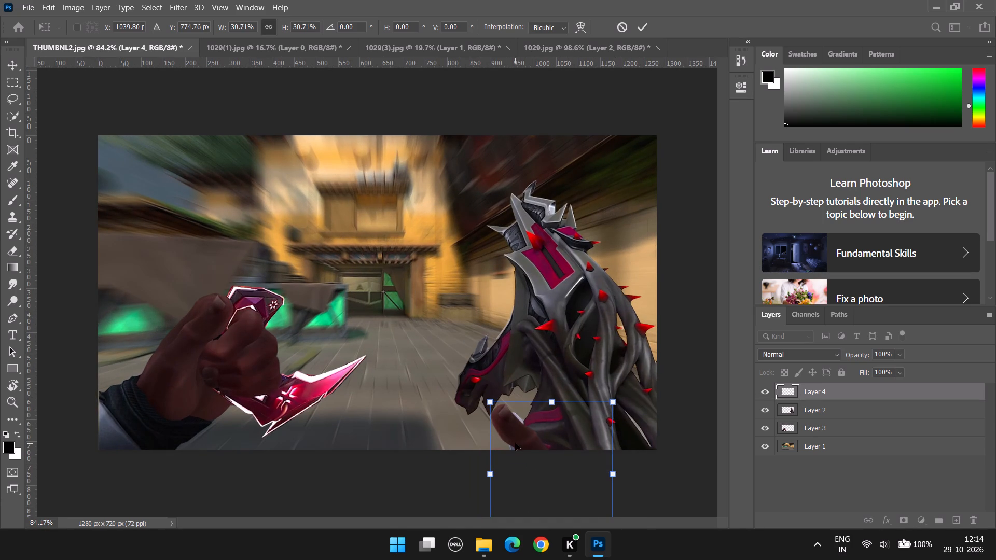
pyautogui.click(515, 443)
pyautogui.moveTo(522, 444); pyautogui.dragTo(538, 449)
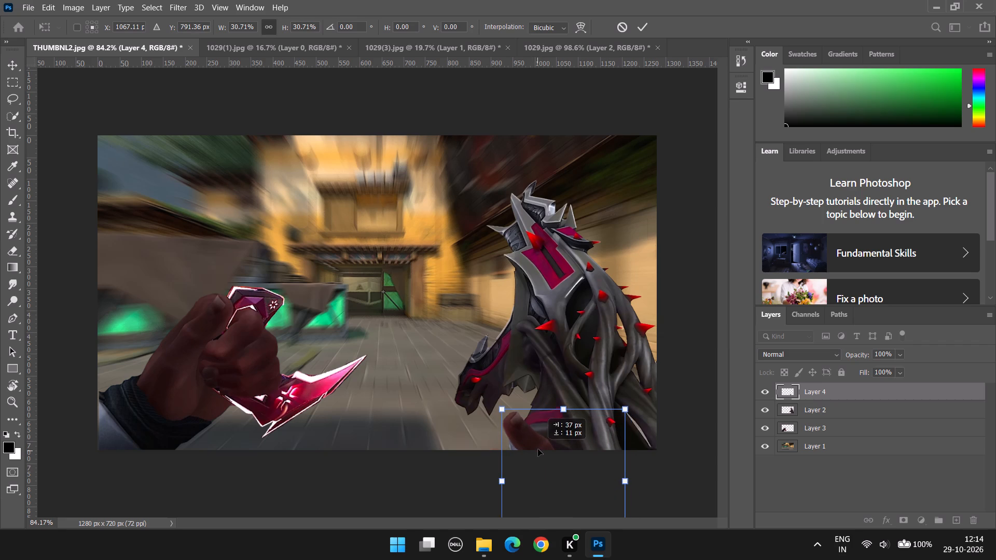
pyautogui.moveTo(538, 449); pyautogui.dragTo(538, 449)
pyautogui.scroll(-4, 555, 369)
pyautogui.scroll(-3, 545, 317)
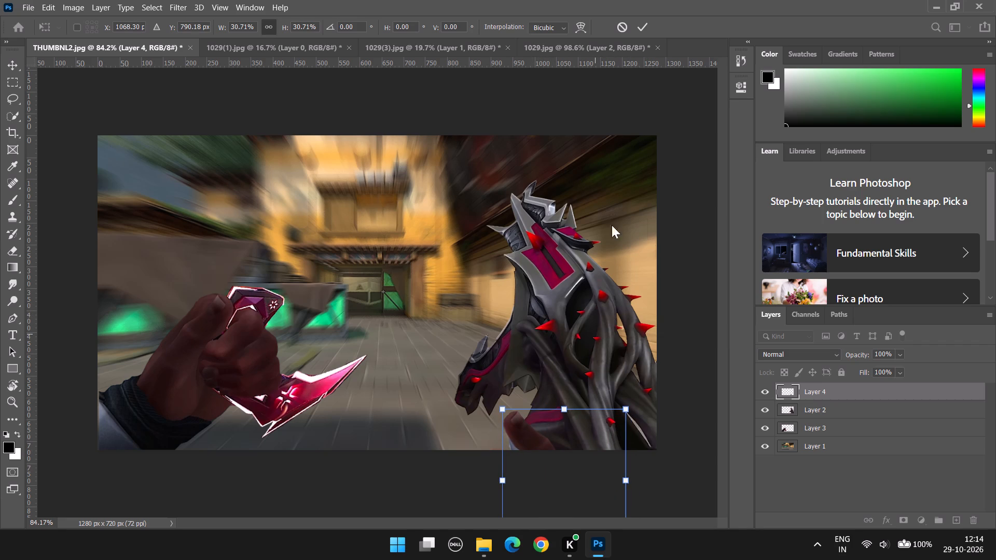
pyautogui.scroll(-5, 576, 351)
pyautogui.keyDown('alt'); pyautogui.scroll(4, 457, 371); pyautogui.keyUp('alt')
pyautogui.keyDown('alt'); pyautogui.scroll(3, 570, 371); pyautogui.keyUp('alt')
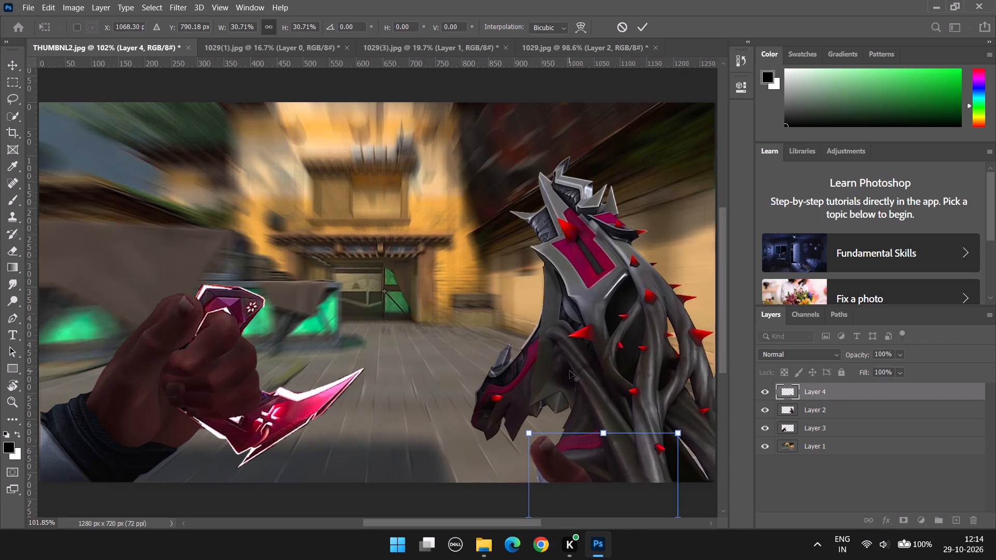
pyautogui.scroll(-12, 570, 368)
pyautogui.moveTo(575, 389); pyautogui.dragTo(562, 425)
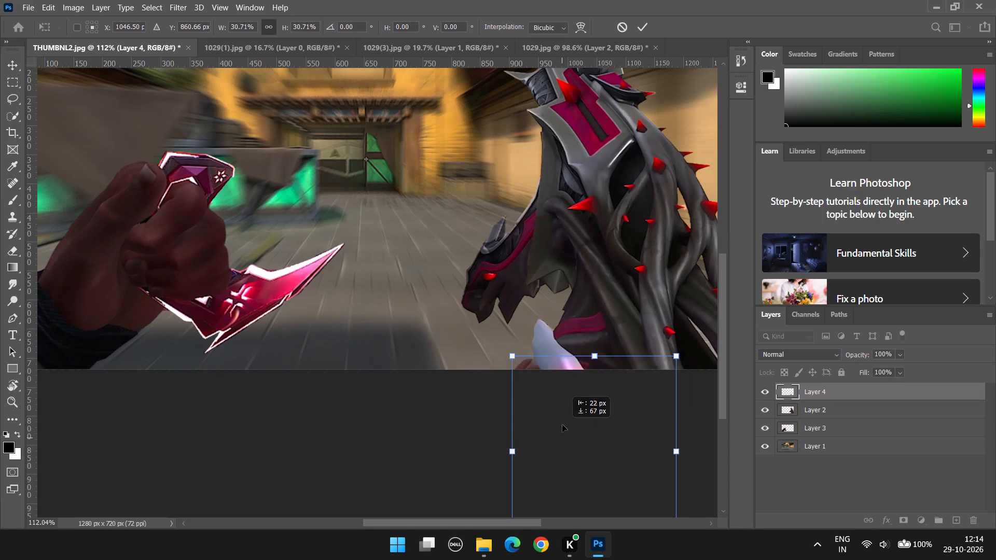
pyautogui.moveTo(562, 425); pyautogui.dragTo(555, 357)
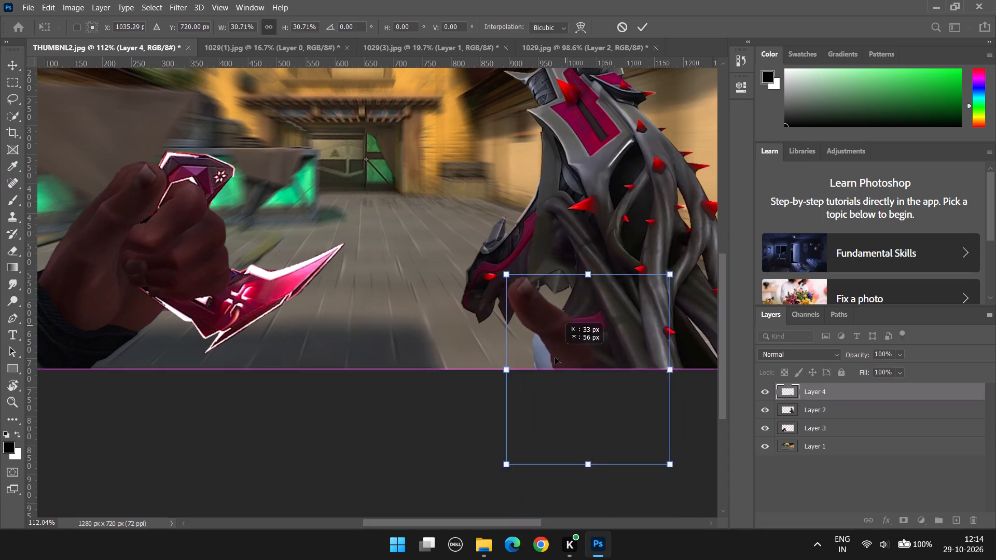
pyautogui.moveTo(555, 357); pyautogui.dragTo(577, 396)
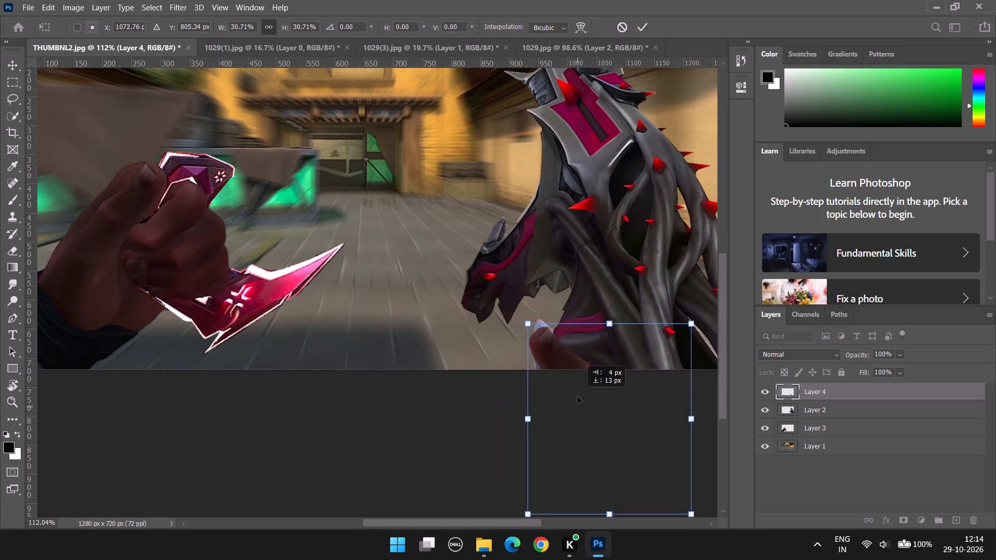
pyautogui.moveTo(577, 396); pyautogui.dragTo(570, 389)
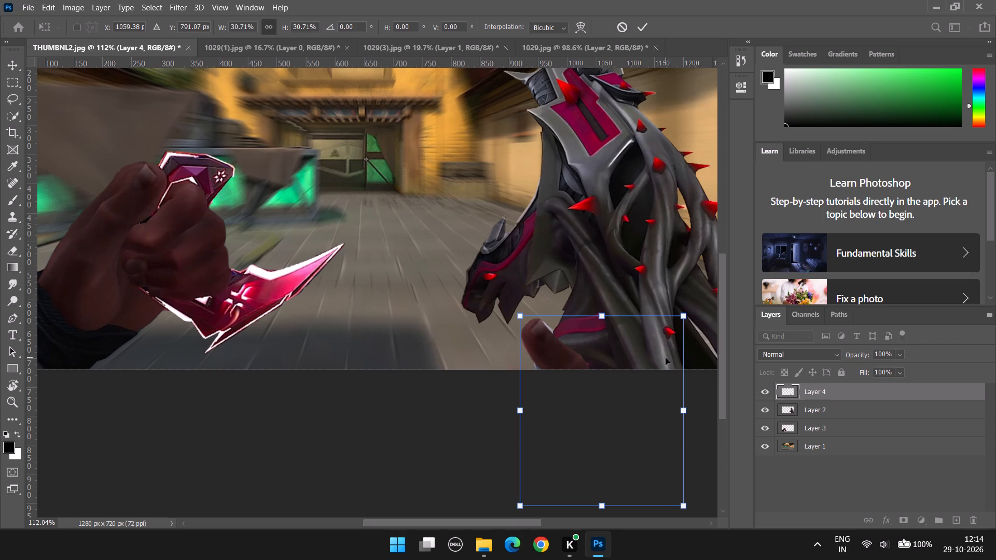
pyautogui.moveTo(589, 366); pyautogui.dragTo(586, 365)
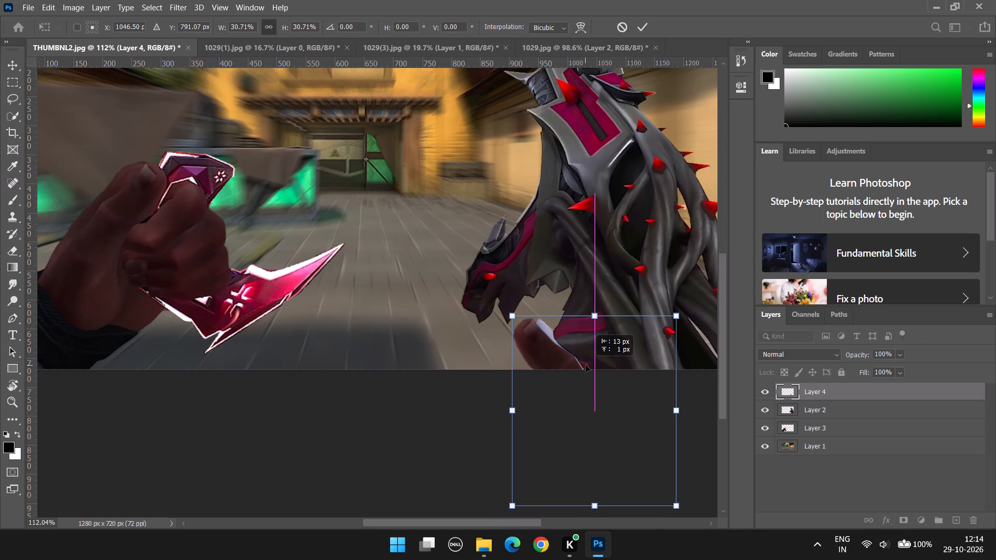
pyautogui.moveTo(586, 365); pyautogui.dragTo(596, 373)
# Hide Layer 4 and erase the pale crystal remnant beside the creature's pink band on Layer 2 with the 30 px Eraser.
pyautogui.click(766, 394)
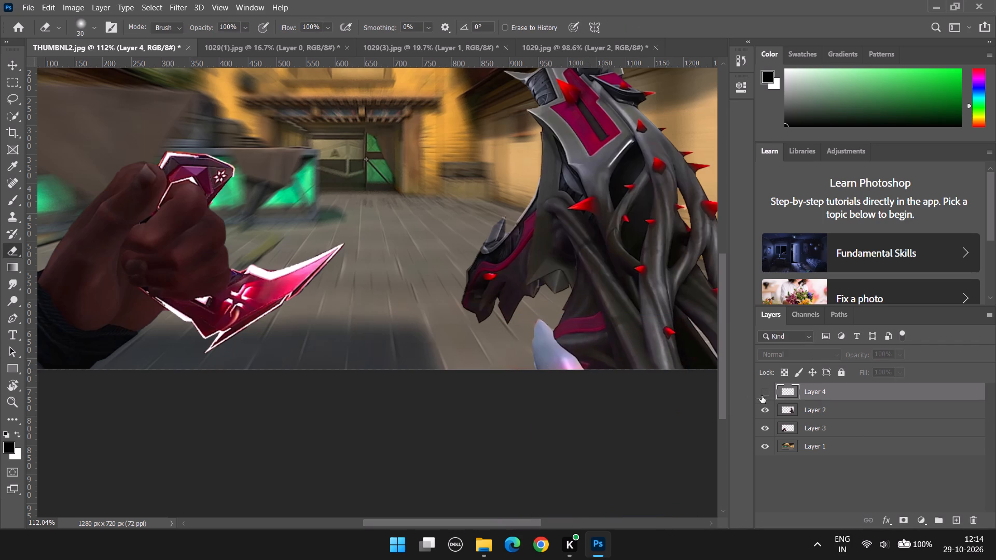
pyautogui.click(835, 409)
pyautogui.click(761, 408)
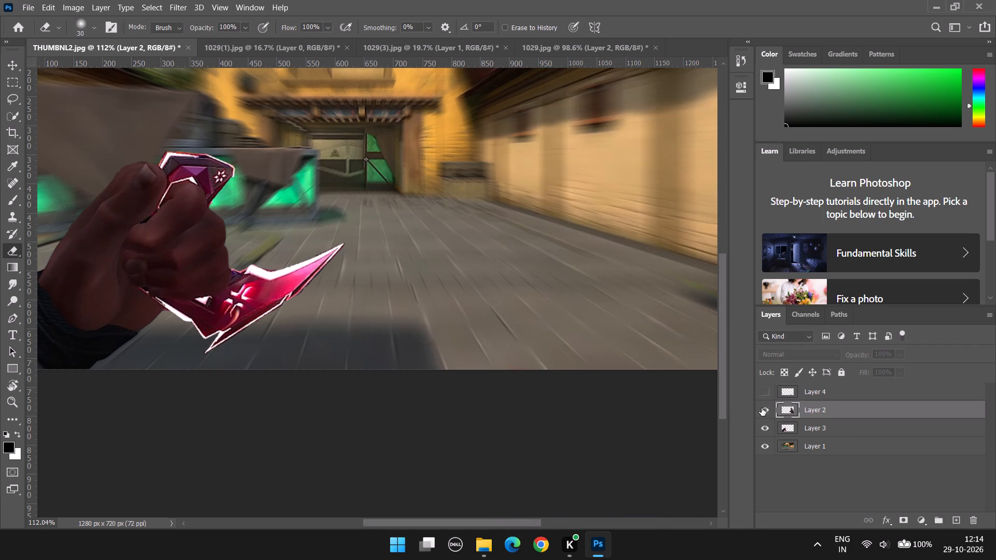
pyautogui.click(762, 408)
pyautogui.keyDown('alt'); pyautogui.scroll(4, 567, 359); pyautogui.keyUp('alt')
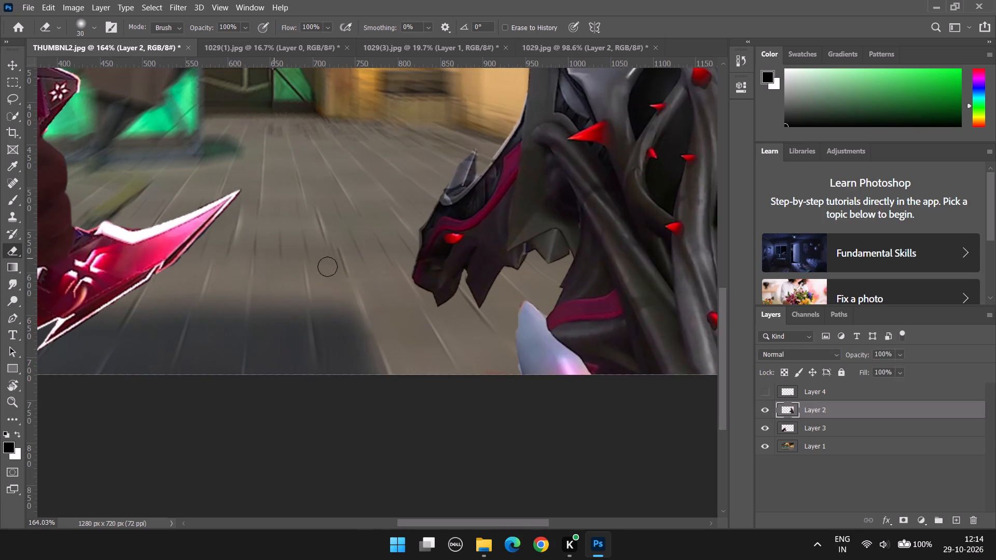
pyautogui.keyDown('alt'); pyautogui.scroll(6, 534, 325); pyautogui.keyUp('alt')
pyautogui.moveTo(527, 284); pyautogui.dragTo(510, 309)
pyautogui.moveTo(520, 296); pyautogui.dragTo(519, 305)
pyautogui.moveTo(520, 304); pyautogui.dragTo(530, 290)
pyautogui.moveTo(530, 290); pyautogui.dragTo(531, 292)
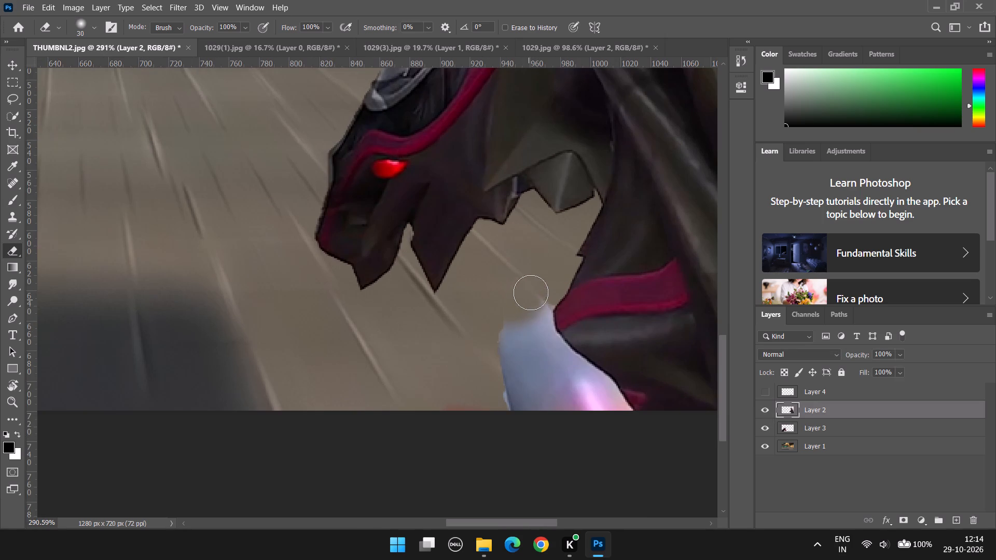
pyautogui.moveTo(531, 292); pyautogui.dragTo(519, 397)
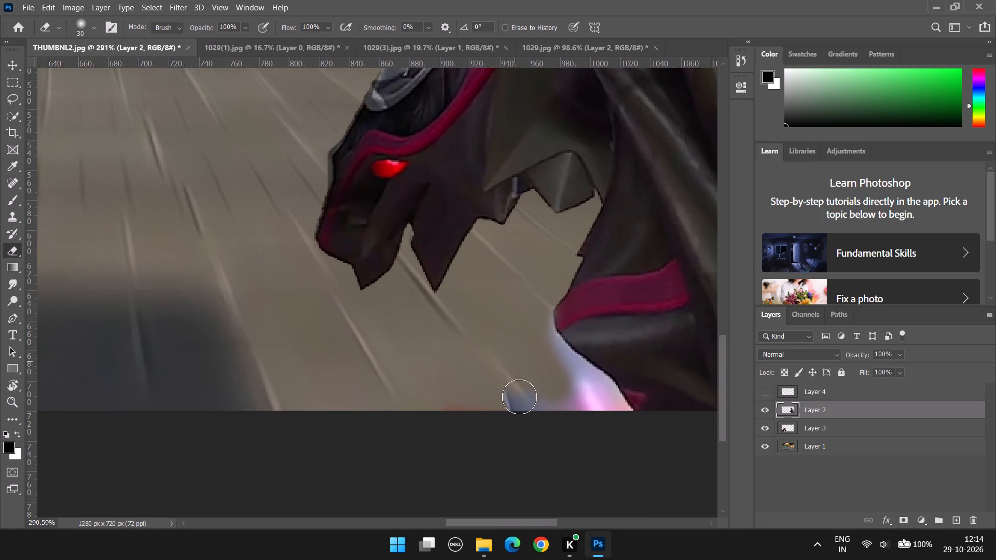
pyautogui.moveTo(519, 397); pyautogui.dragTo(544, 349)
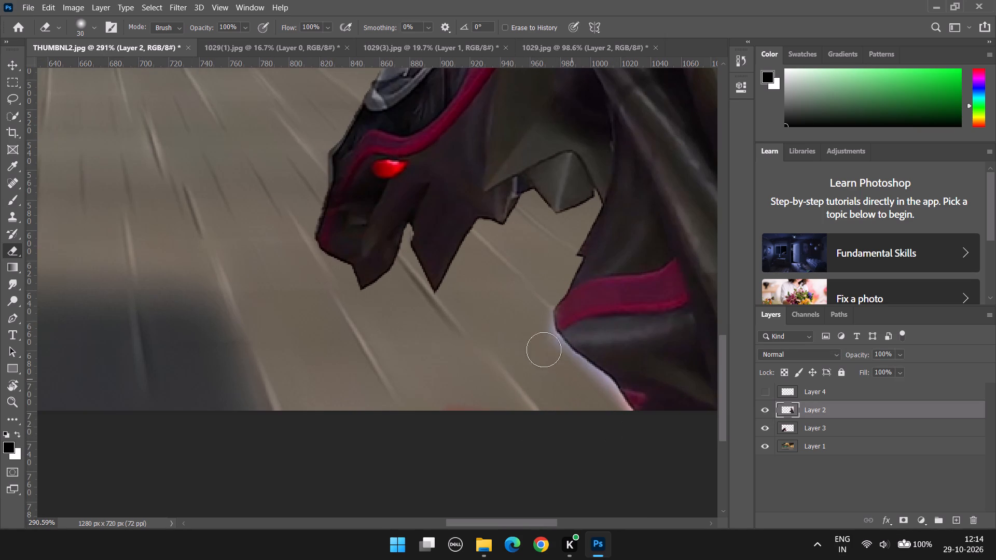
pyautogui.moveTo(544, 349); pyautogui.dragTo(514, 340)
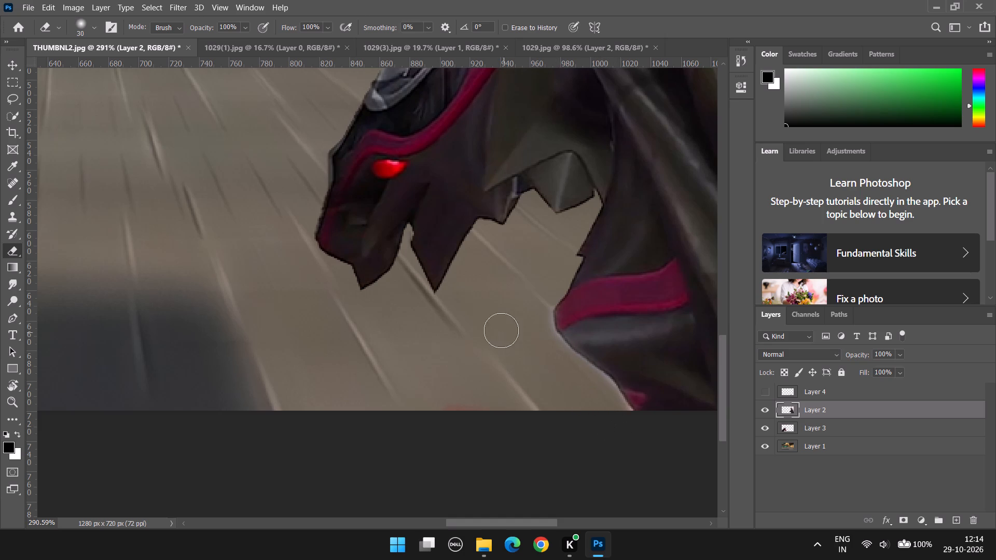
pyautogui.keyDown('alt'); pyautogui.scroll(-16, 511, 331); pyautogui.keyUp('alt')
pyautogui.keyDown('alt'); pyautogui.scroll(3, 561, 433); pyautogui.keyUp('alt')
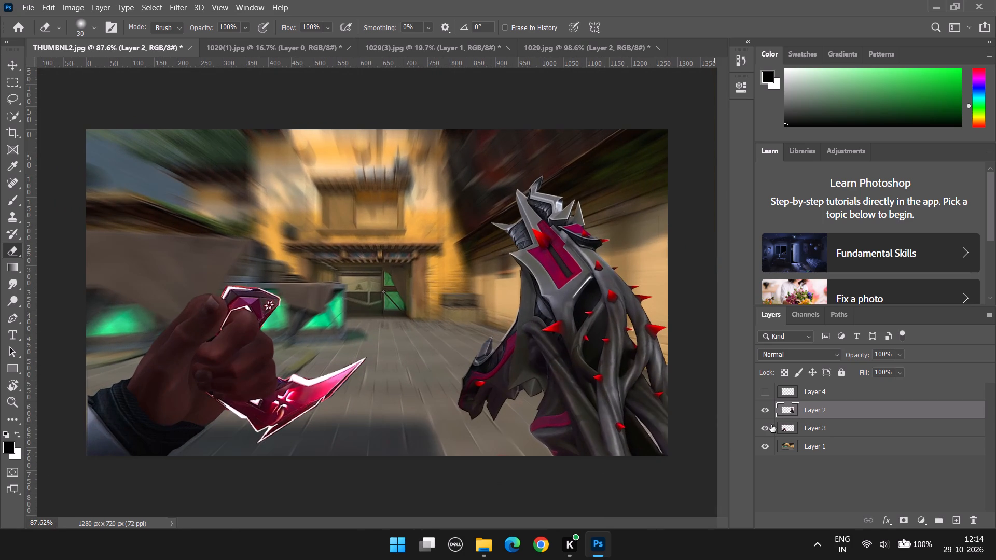
# Show Layer 4 again and check the thumb against the creature's cleaned lower edge.
pyautogui.click(764, 390)
pyautogui.scroll(-4, 618, 396)
pyautogui.keyDown('alt'); pyautogui.scroll(5, 615, 405); pyautogui.keyUp('alt')
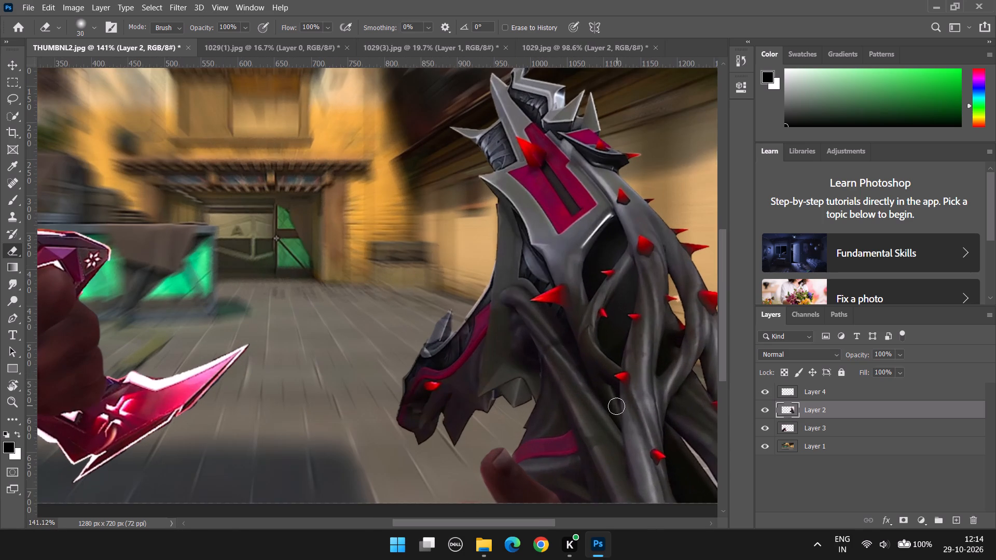
pyautogui.scroll(-8, 613, 408)
pyautogui.scroll(-2, 565, 431)
# Free-transform the thumb on Layer 4, reposition it beside the creature's pink band at the canvas's bottom edge, and apply the transform.
pyautogui.click(15, 63)
pyautogui.hotkey('ctrl', 't')
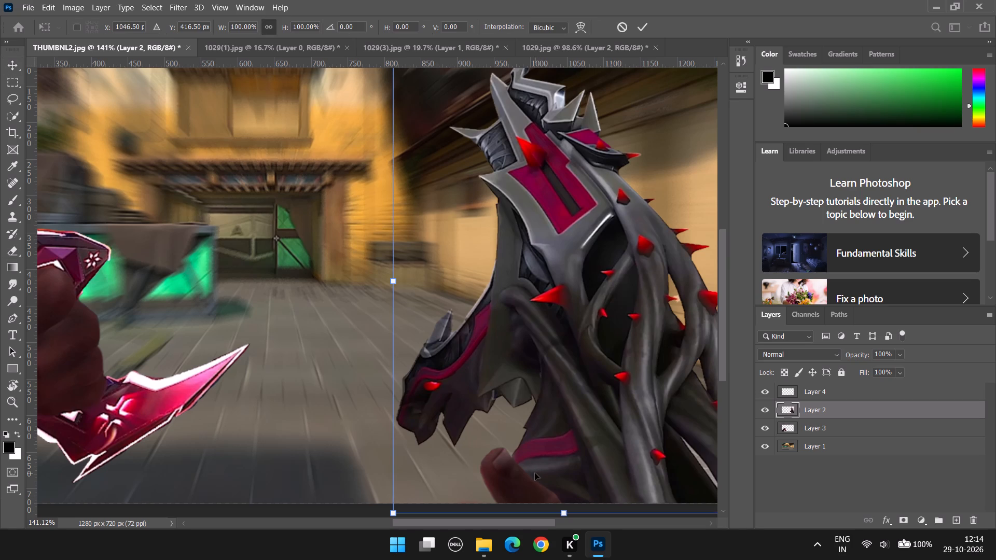
pyautogui.click(826, 394)
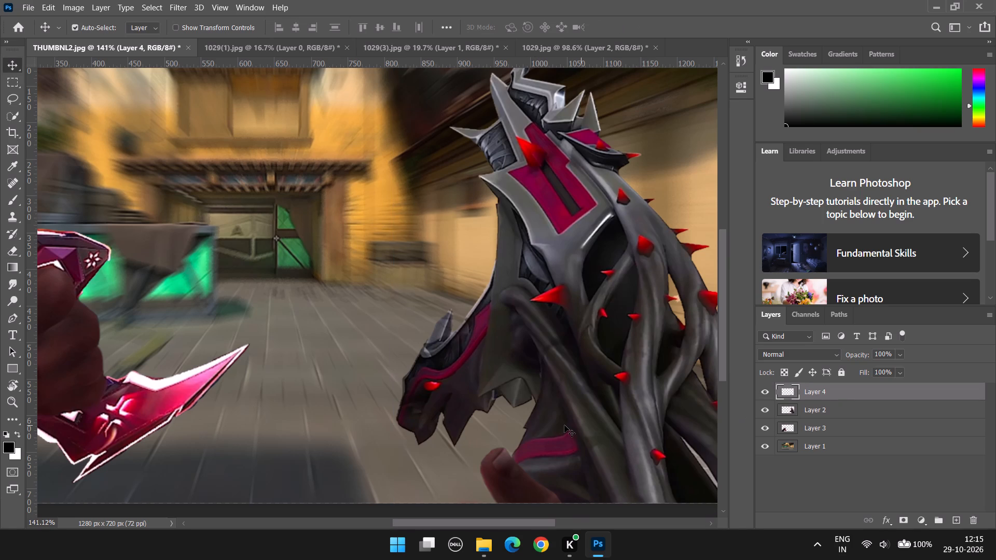
pyautogui.hotkey('ctrl', 't')
pyautogui.moveTo(531, 470); pyautogui.dragTo(528, 507)
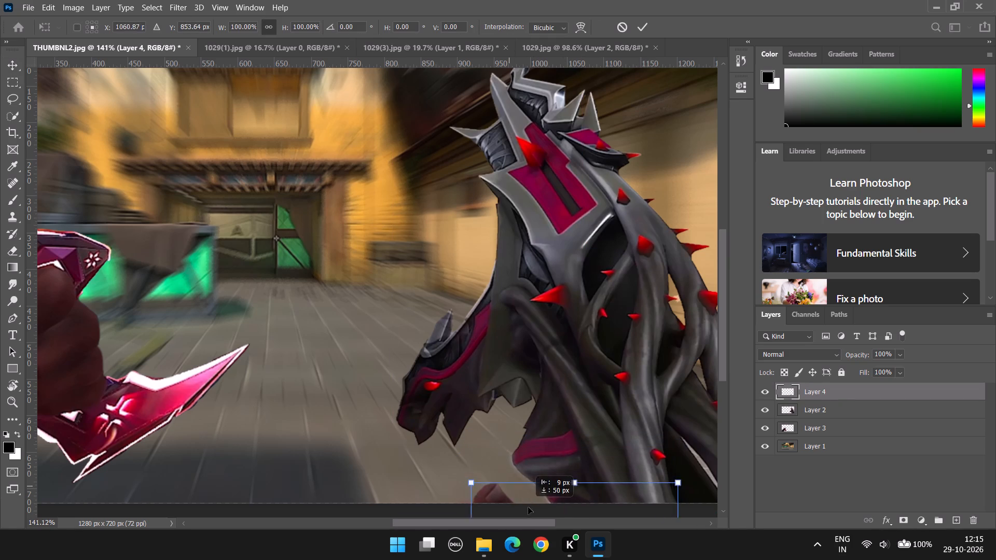
pyautogui.moveTo(528, 507); pyautogui.dragTo(494, 420)
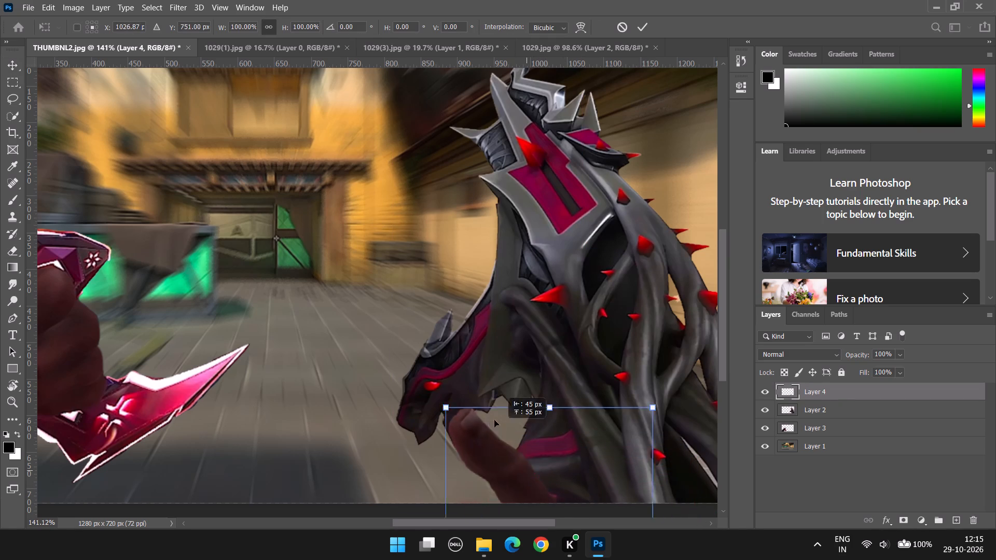
pyautogui.moveTo(494, 420); pyautogui.dragTo(524, 461)
pyautogui.click(639, 24)
# Move the thumb about 25 px right and 12 px down, tucking it closer under the creature's pink band.
pyautogui.keyDown('alt'); pyautogui.scroll(-11, 649, 268); pyautogui.keyUp('alt')
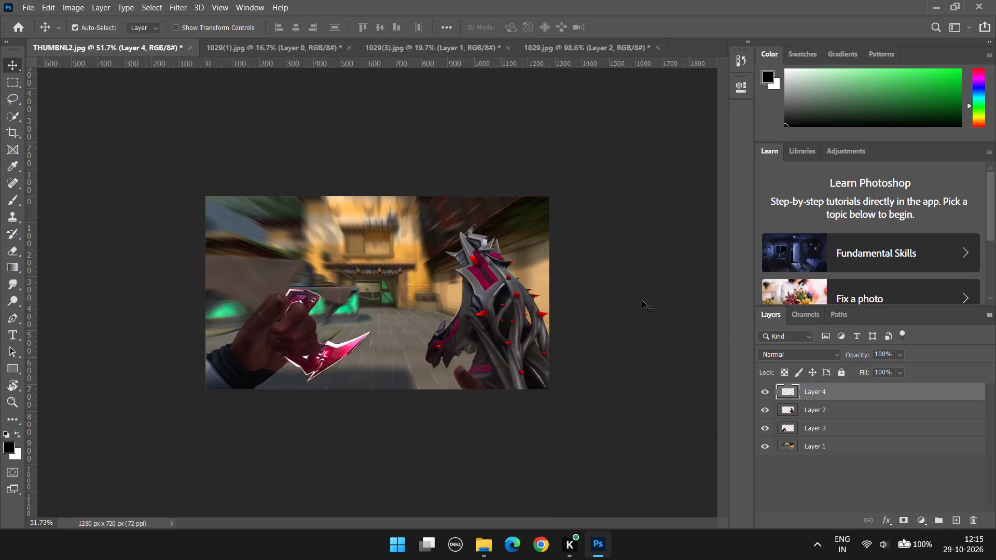
pyautogui.keyDown('alt'); pyautogui.scroll(-4, 513, 446); pyautogui.keyUp('alt')
pyautogui.keyDown('alt'); pyautogui.scroll(6, 497, 434); pyautogui.keyUp('alt')
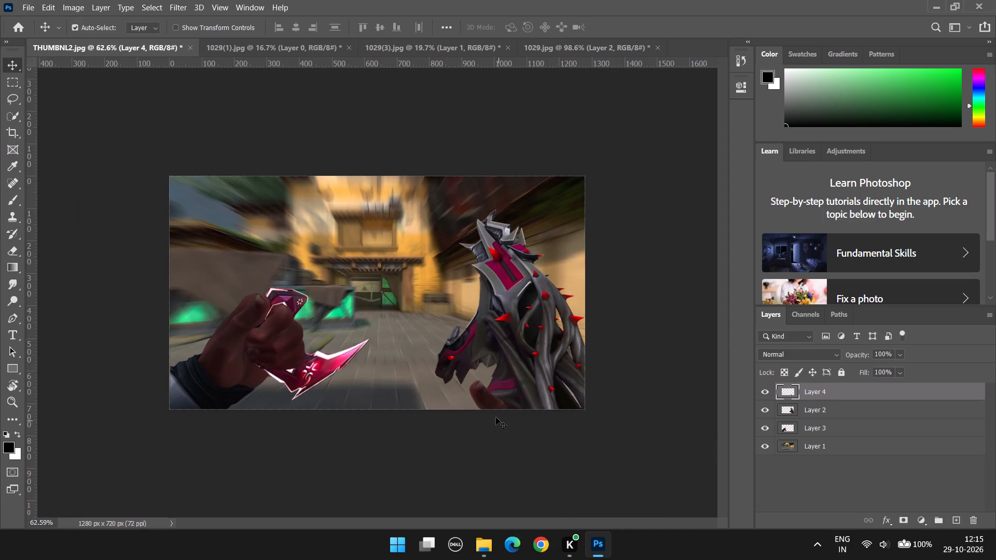
pyautogui.click(485, 397)
pyautogui.moveTo(485, 398); pyautogui.dragTo(493, 402)
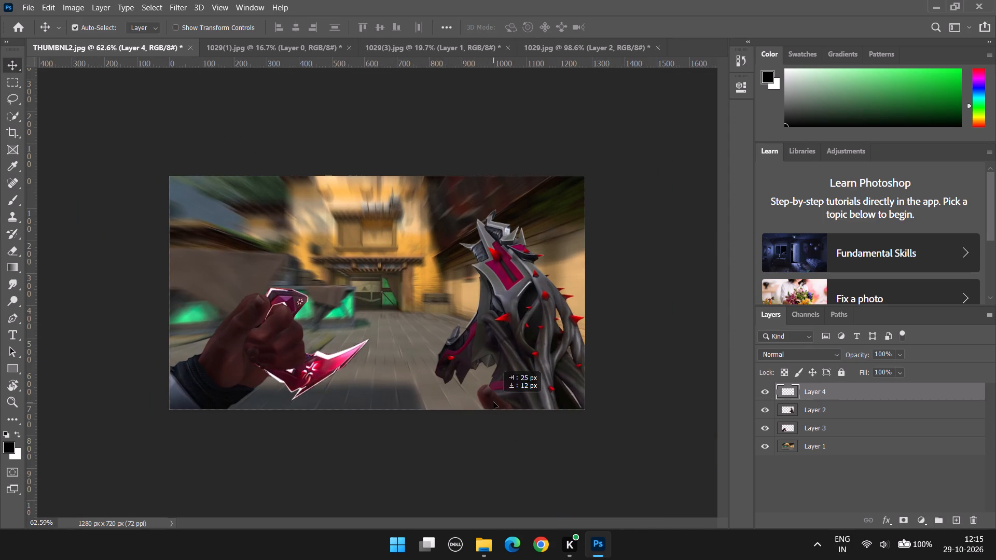
pyautogui.moveTo(493, 402); pyautogui.dragTo(493, 403)
# Hide Layer 4 to compare the composition with and without the thumb, and show the layer again.
pyautogui.keyDown('alt'); pyautogui.scroll(-3, 611, 393); pyautogui.keyUp('alt')
pyautogui.keyDown('alt'); pyautogui.scroll(7, 573, 396); pyautogui.keyUp('alt')
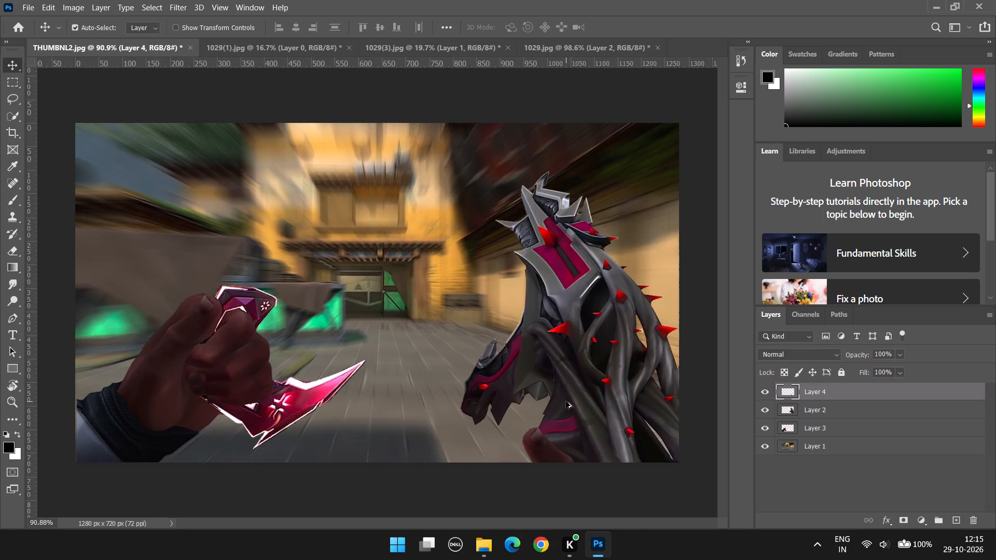
pyautogui.click(544, 452)
pyautogui.click(766, 394)
pyautogui.scroll(-7, 596, 387)
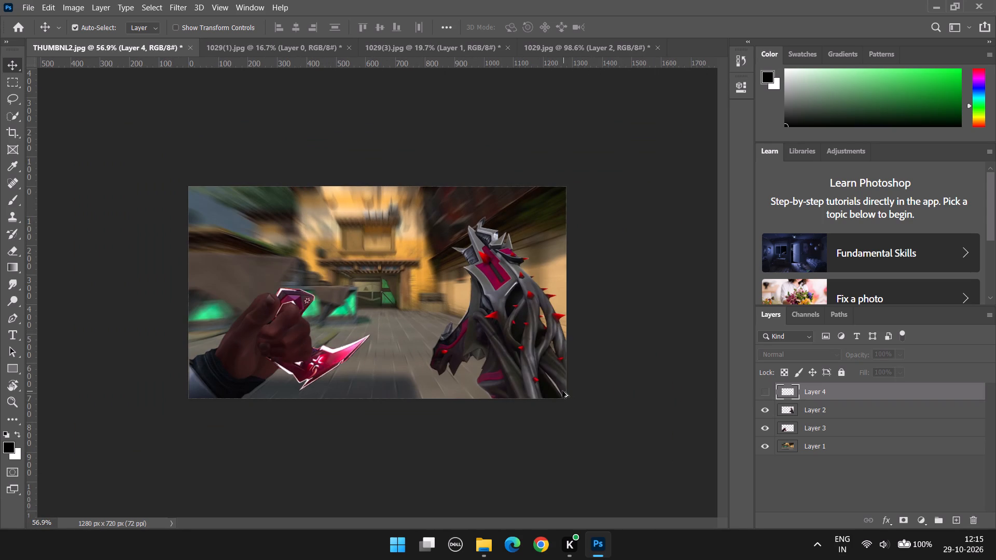
pyautogui.keyDown('alt'); pyautogui.scroll(2, 562, 391); pyautogui.keyUp('alt')
pyautogui.keyDown('alt'); pyautogui.scroll(5, 690, 411); pyautogui.keyUp('alt')
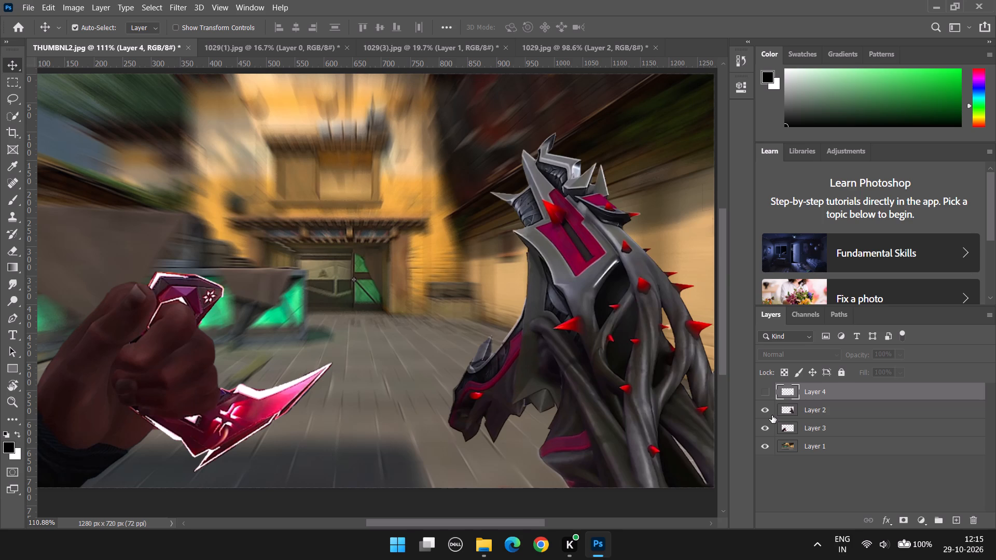
pyautogui.click(765, 395)
# Fine-tune the thumb's position at the canvas's bottom edge, just below the creature's pink band.
pyautogui.moveTo(558, 476); pyautogui.dragTo(566, 500)
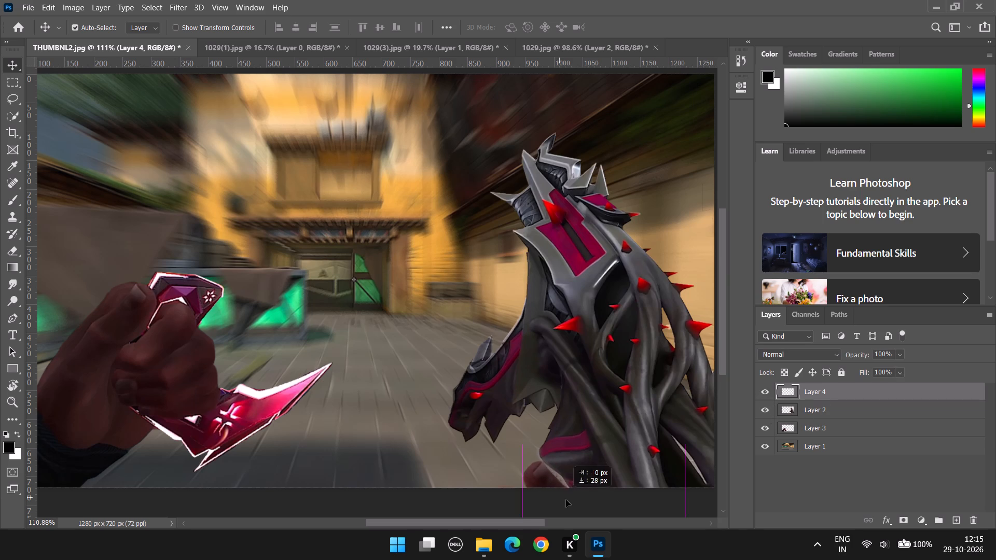
pyautogui.moveTo(566, 500); pyautogui.dragTo(560, 483)
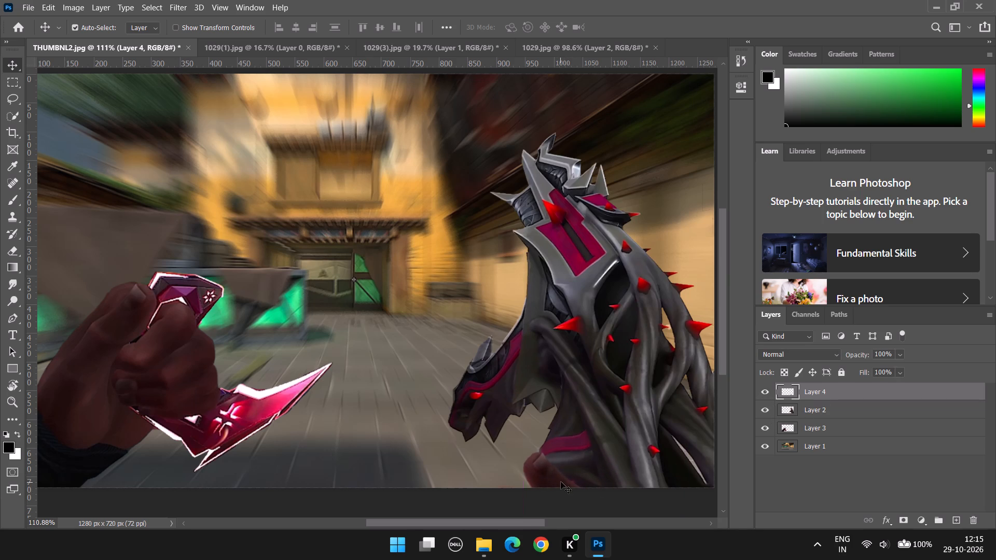
# Switch to File Explorer, open THUMBNL2 from the Downloads folder to view the reference thumbnail, and close the image.
pyautogui.click(477, 541)
pyautogui.scroll(13, 195, 279)
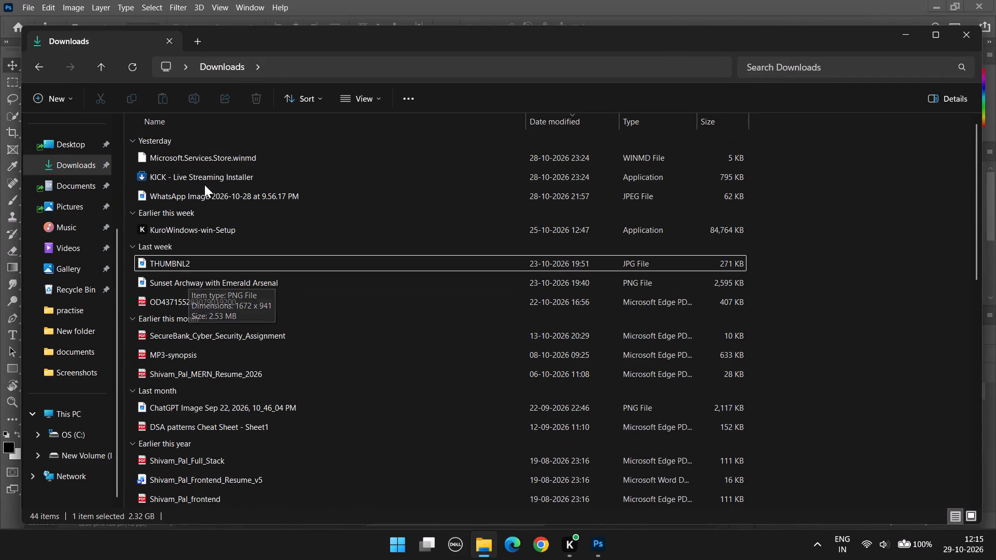
pyautogui.doubleClick(181, 266)
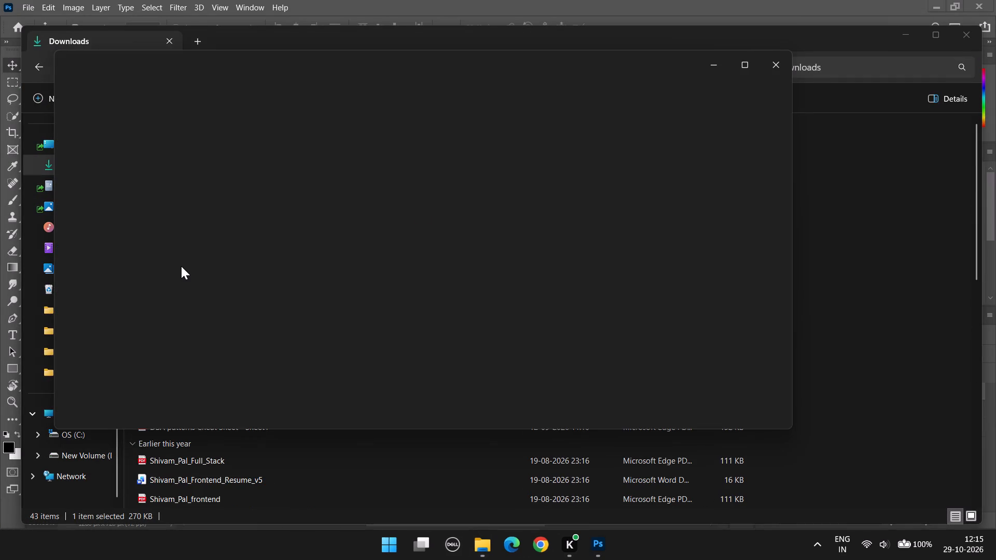
pyautogui.click(787, 64)
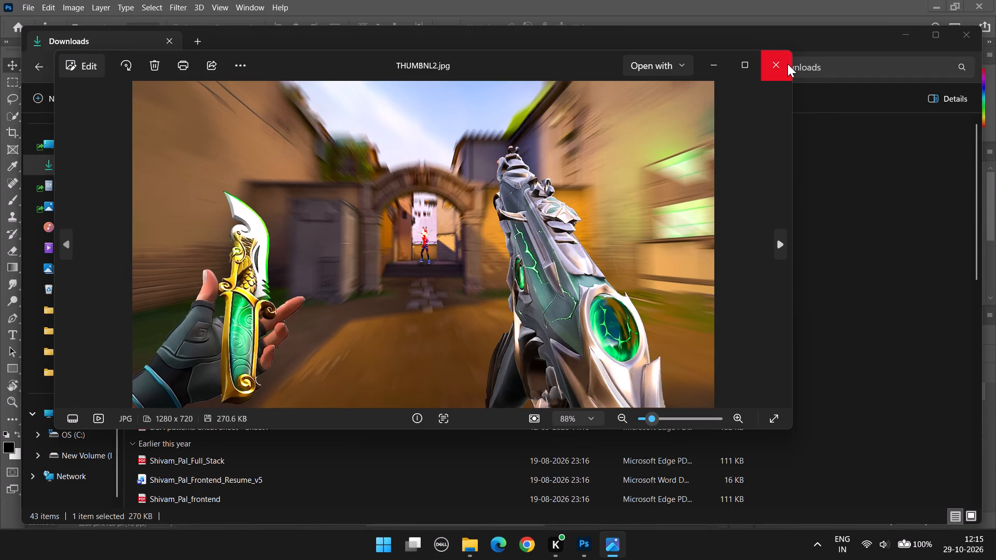
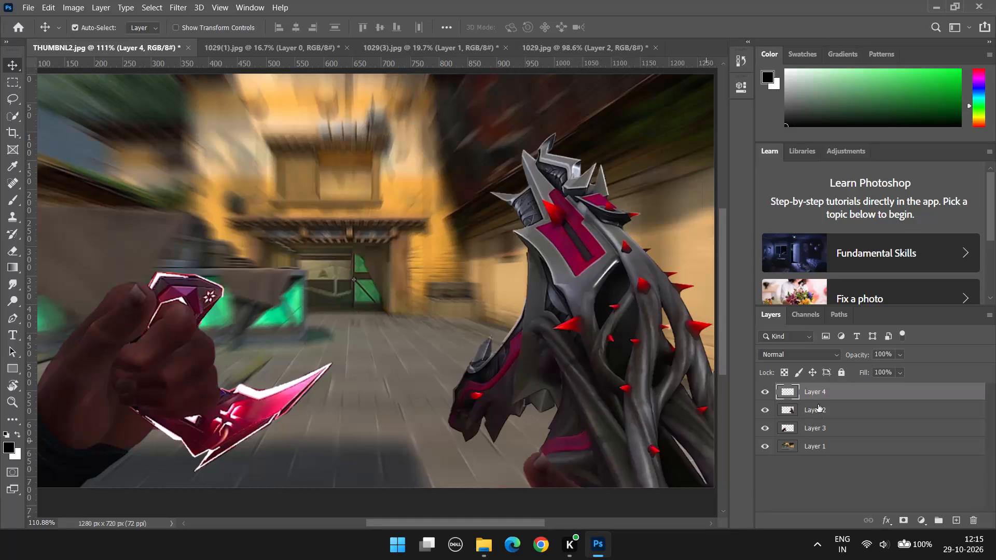
# Delete Layer 4, which holds the separate thumb cutout below the creature.
pyautogui.rightClick(860, 389)
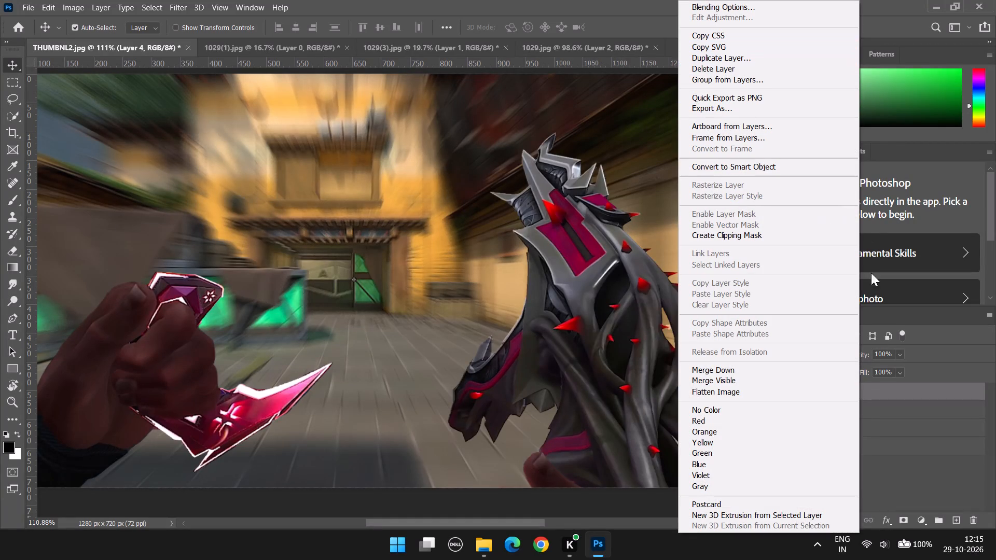
pyautogui.click(886, 386)
pyautogui.press('Delete')
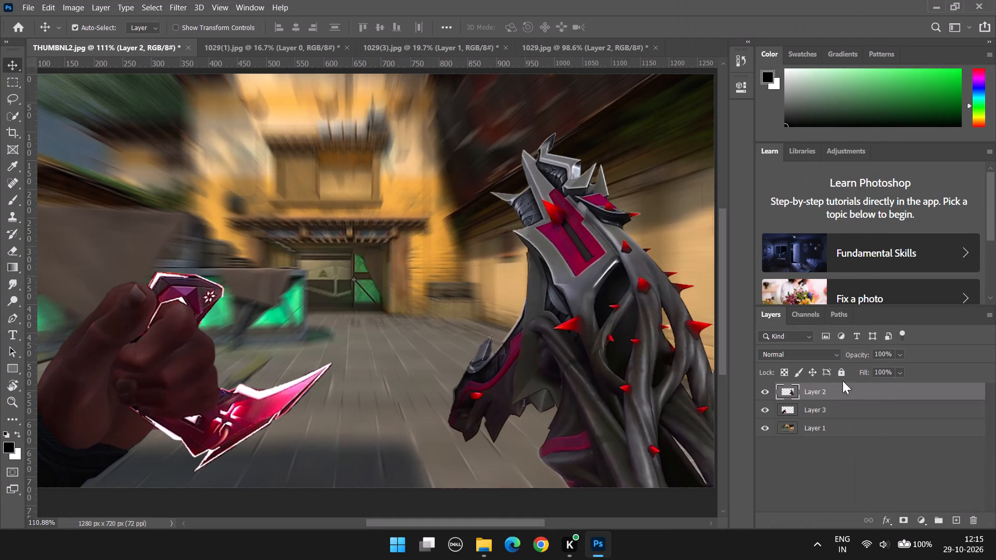
# Open the hand-and-knife layer in the Camera Raw Filter and set its exposure to +1.25 and contrast to +11.
pyautogui.keyDown('alt'); pyautogui.scroll(-6, 521, 327); pyautogui.keyUp('alt')
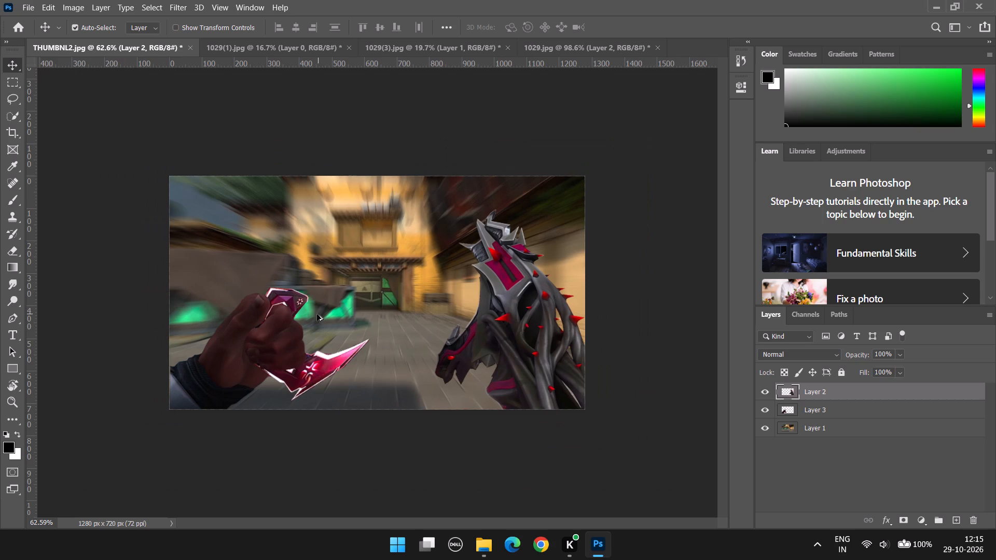
pyautogui.click(274, 337)
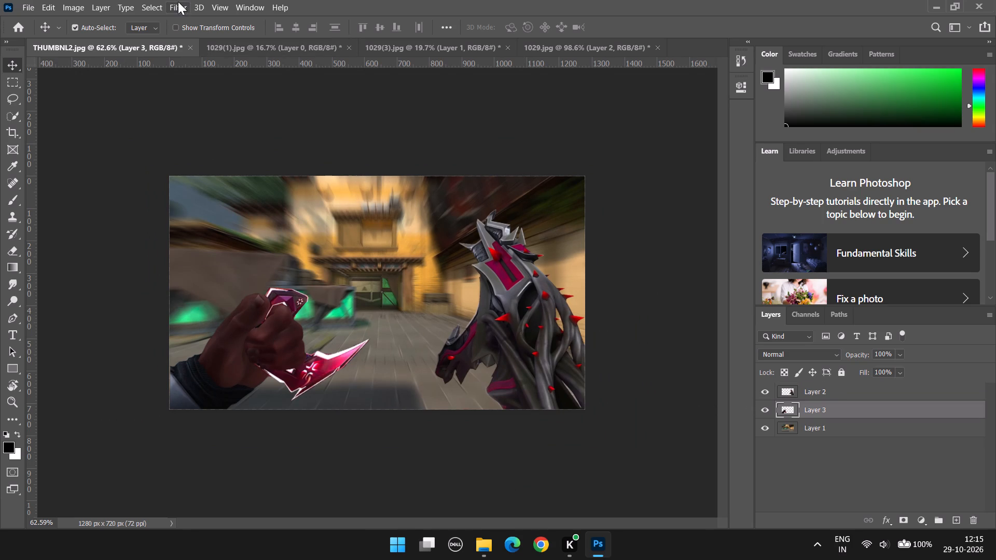
pyautogui.click(178, 2)
pyautogui.click(224, 82)
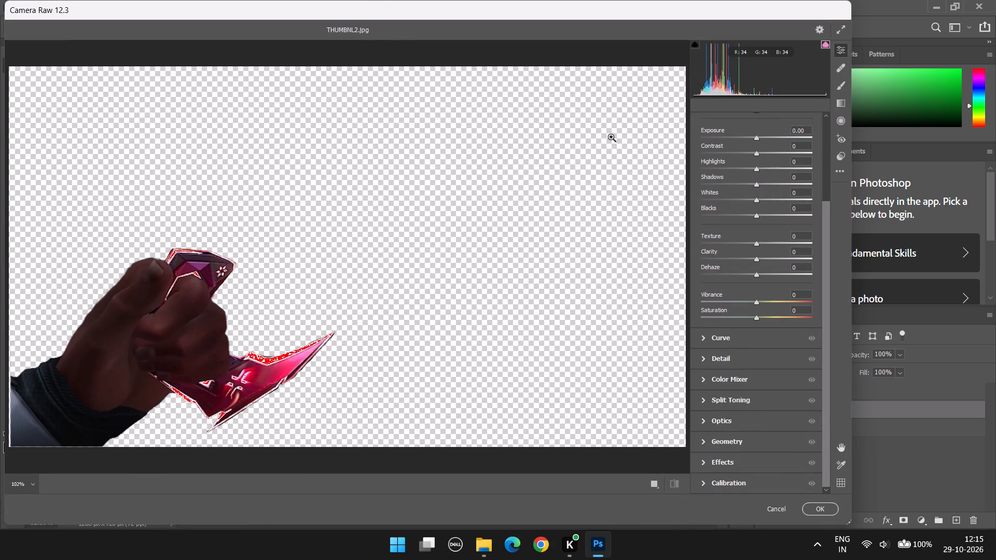
pyautogui.click(765, 140)
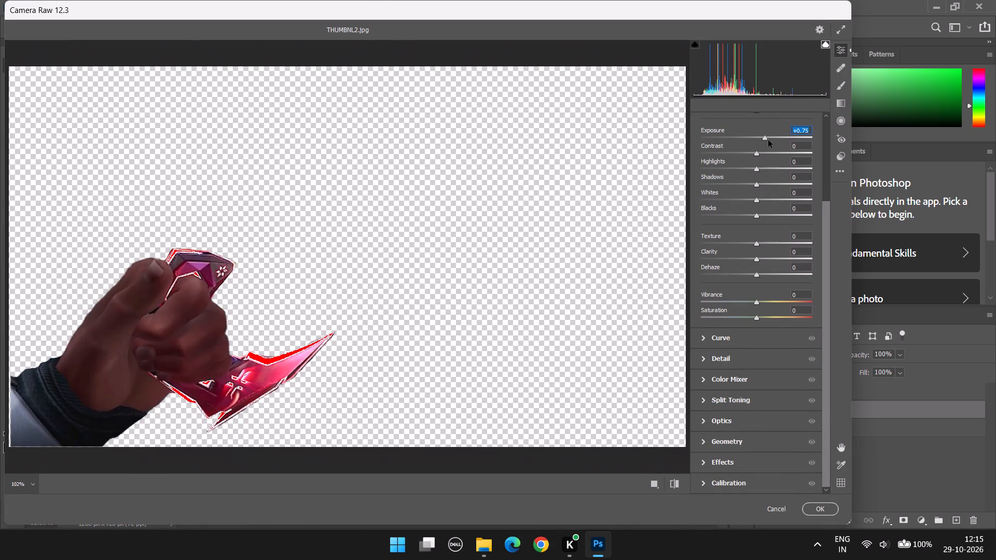
pyautogui.click(772, 139)
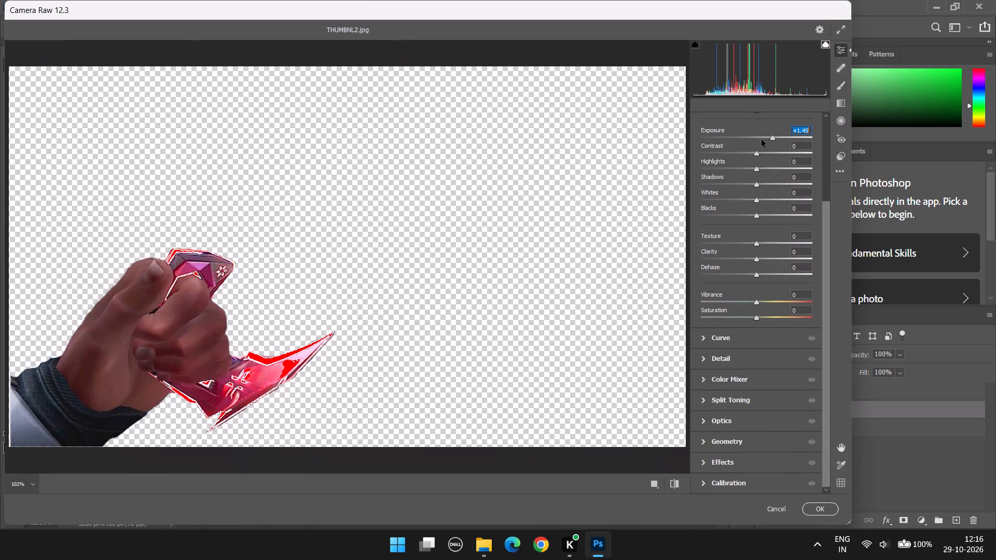
pyautogui.doubleClick(770, 139)
pyautogui.moveTo(768, 141); pyautogui.dragTo(767, 143)
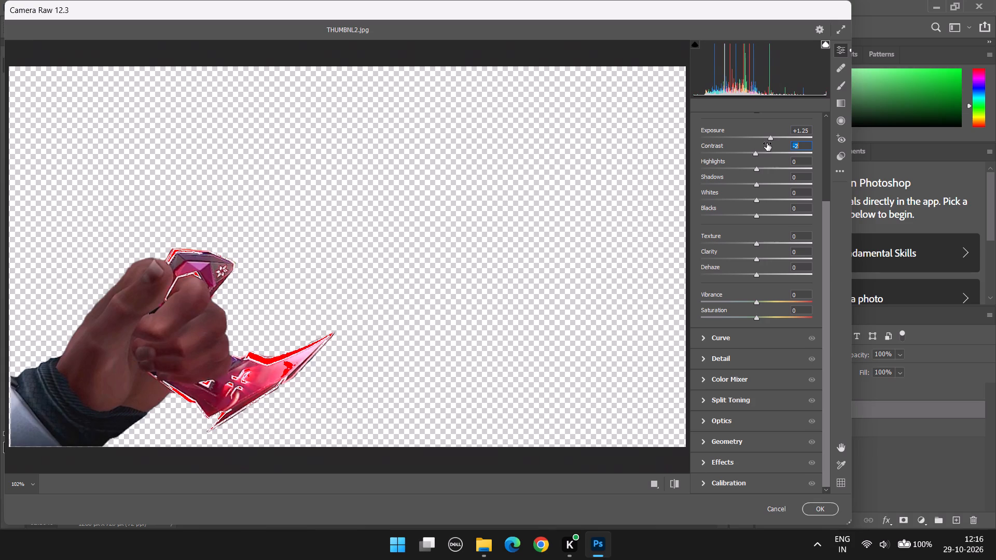
pyautogui.moveTo(767, 143); pyautogui.dragTo(772, 144)
pyautogui.moveTo(772, 144); pyautogui.dragTo(733, 147)
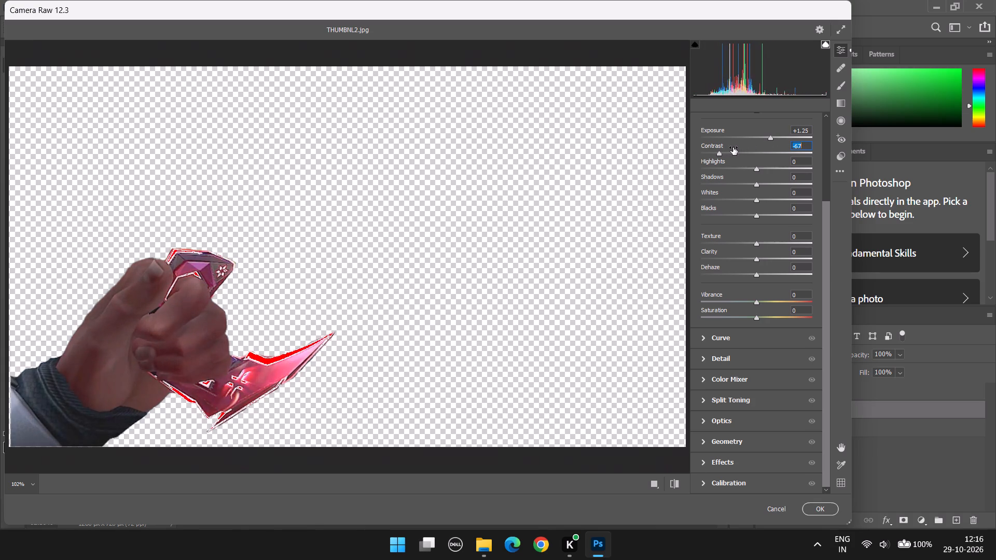
pyautogui.moveTo(733, 147); pyautogui.dragTo(766, 151)
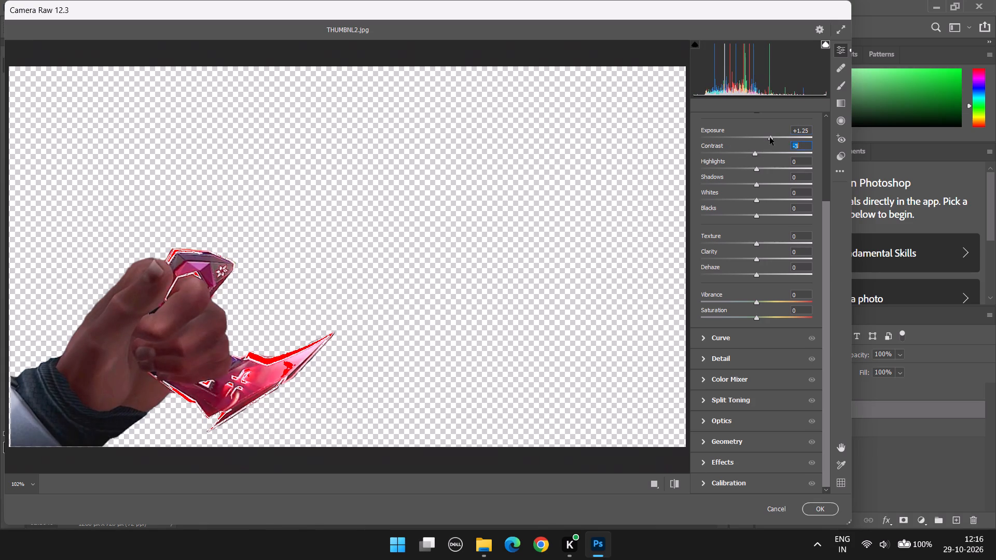
pyautogui.click(770, 137)
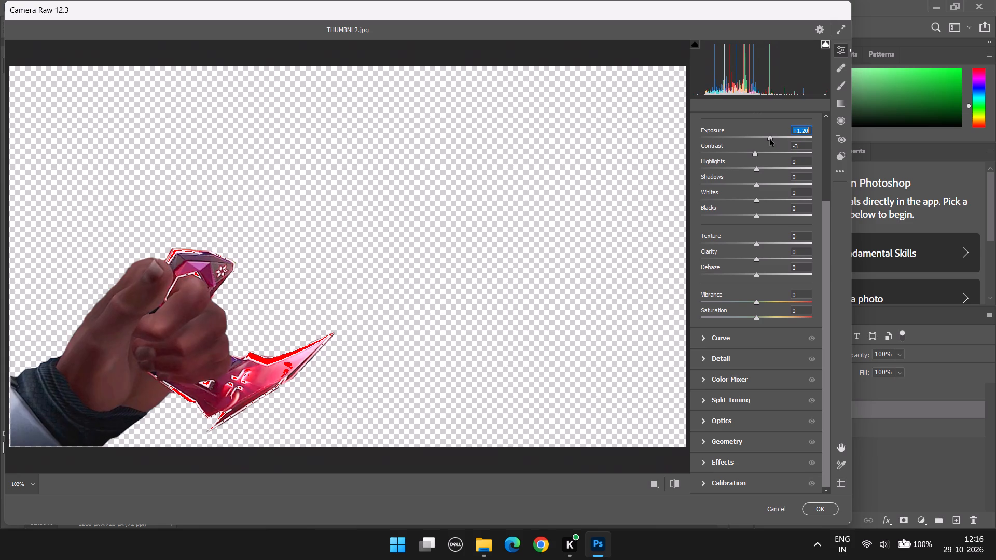
pyautogui.moveTo(757, 152); pyautogui.dragTo(772, 152)
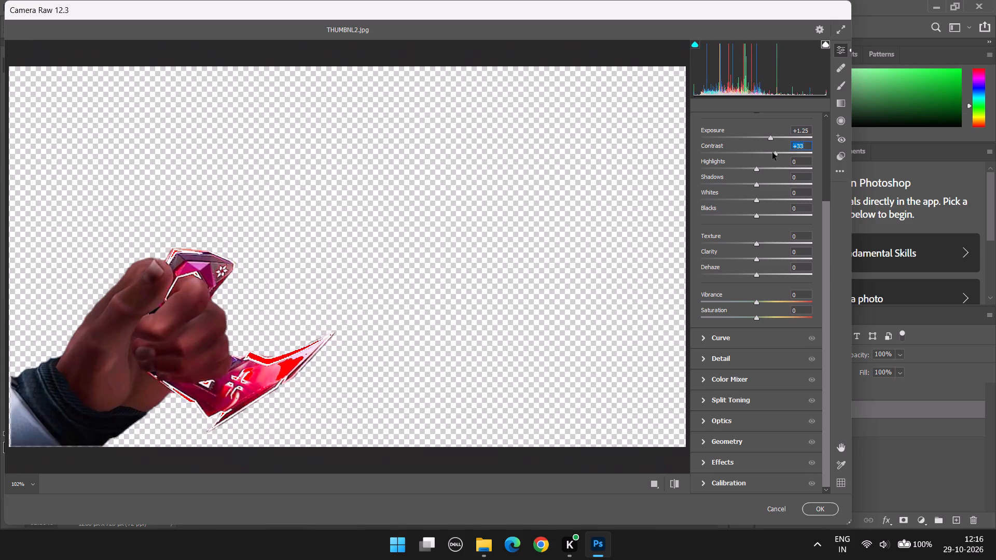
pyautogui.moveTo(772, 152); pyautogui.dragTo(768, 152)
pyautogui.moveTo(775, 152); pyautogui.dragTo(763, 154)
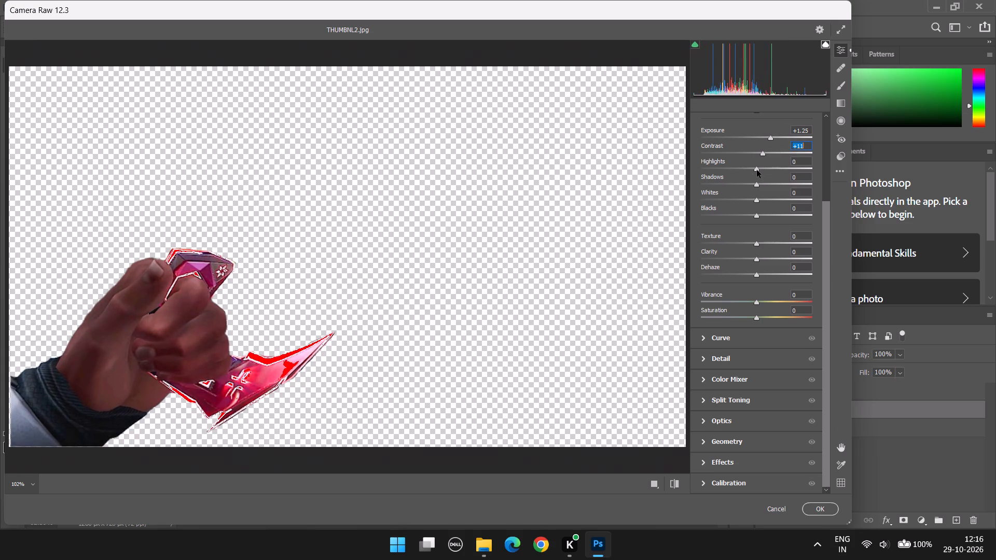
# Raise the hand-and-knife layer's highlights to +20, shadows to +44, whites to +38 and blacks to +20.
pyautogui.moveTo(757, 170); pyautogui.dragTo(771, 171)
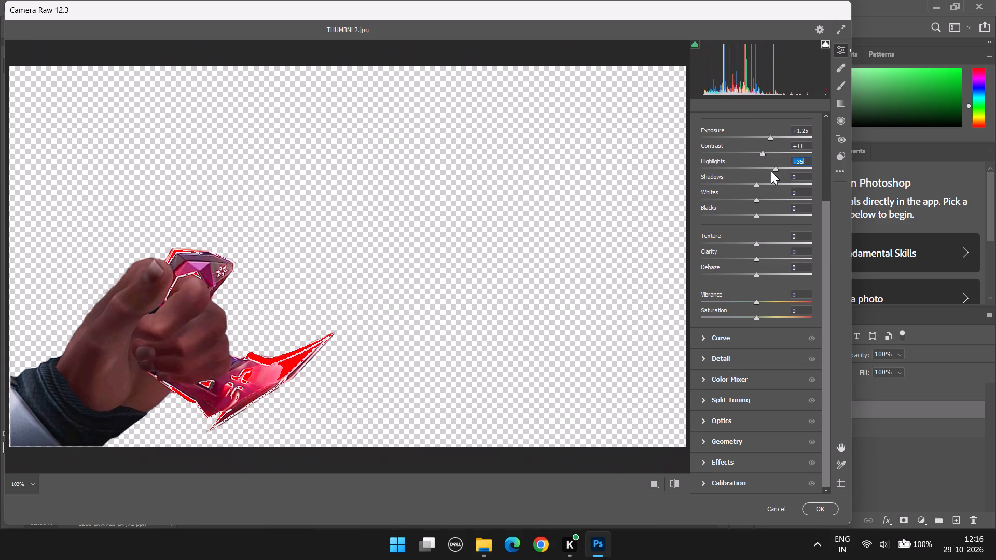
pyautogui.moveTo(771, 171); pyautogui.dragTo(770, 171)
pyautogui.moveTo(759, 185); pyautogui.dragTo(788, 188)
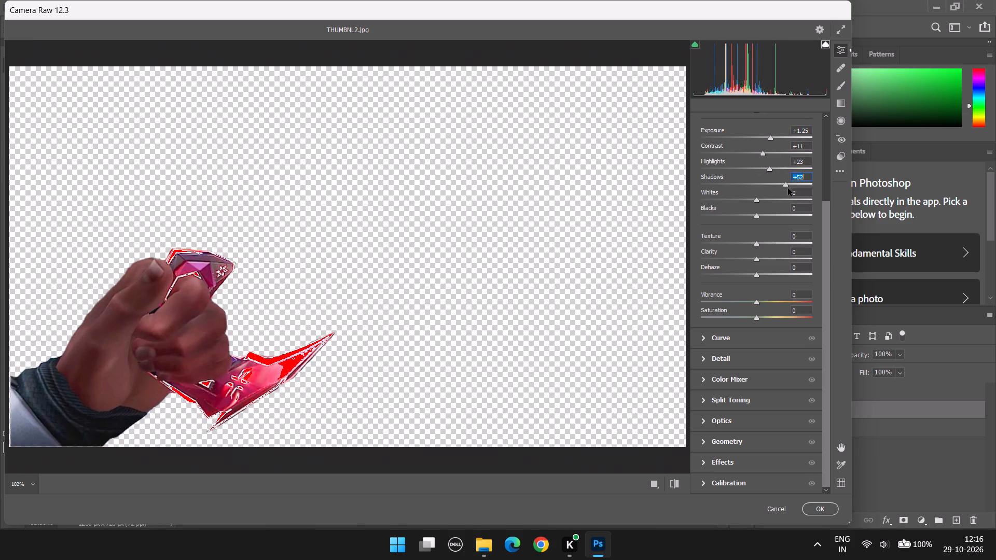
pyautogui.moveTo(788, 188); pyautogui.dragTo(783, 188)
pyautogui.click(768, 171)
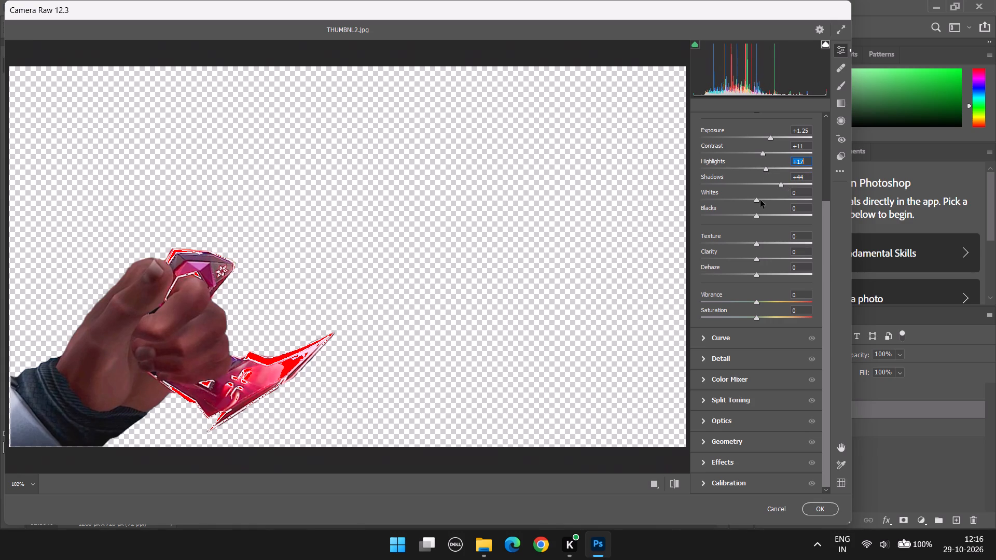
pyautogui.moveTo(759, 201); pyautogui.dragTo(793, 203)
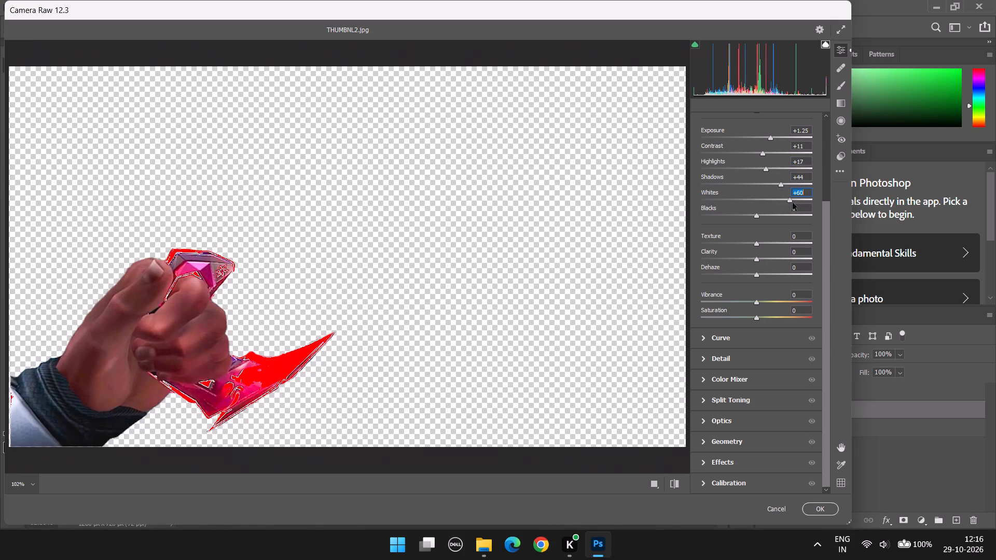
pyautogui.moveTo(793, 203); pyautogui.dragTo(785, 203)
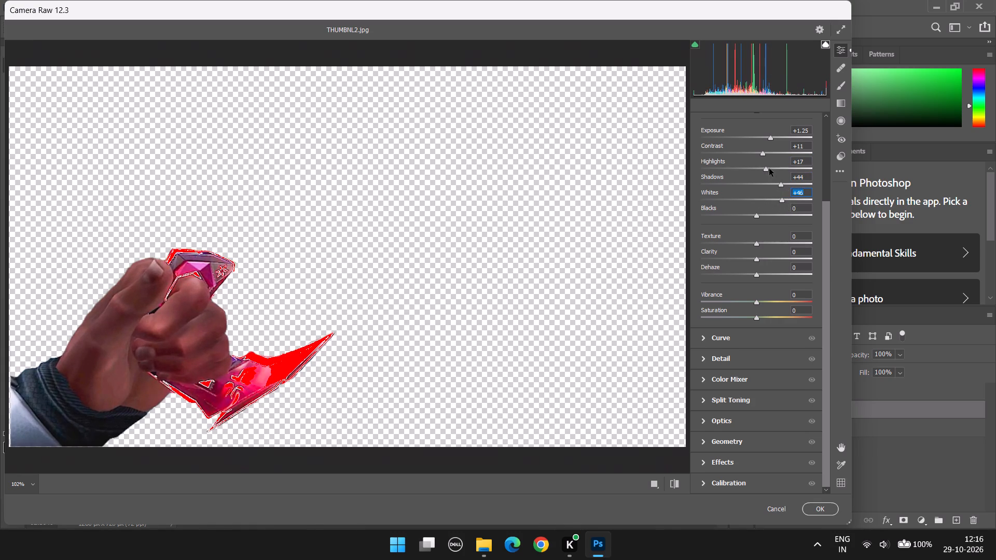
pyautogui.click(767, 167)
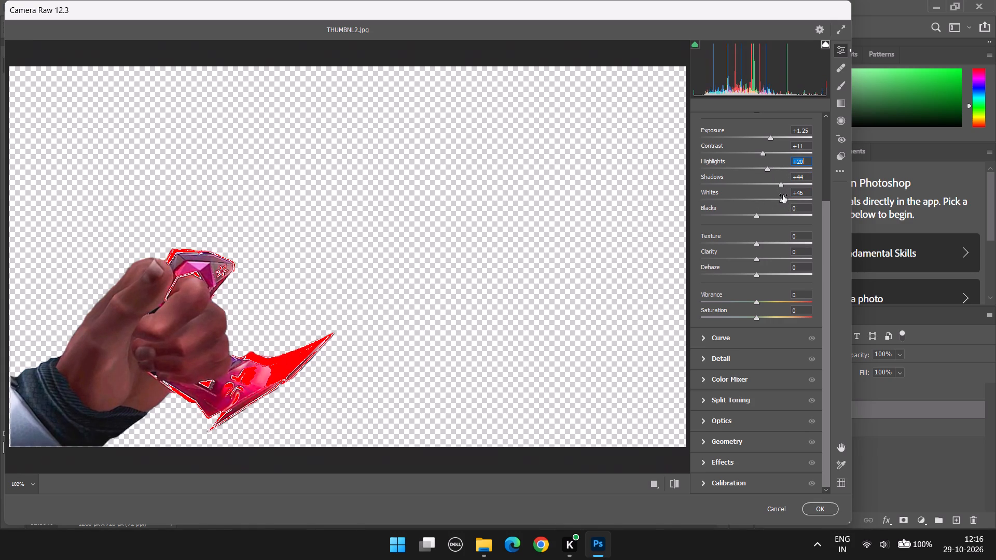
pyautogui.click(783, 200)
pyautogui.moveTo(758, 217); pyautogui.dragTo(784, 221)
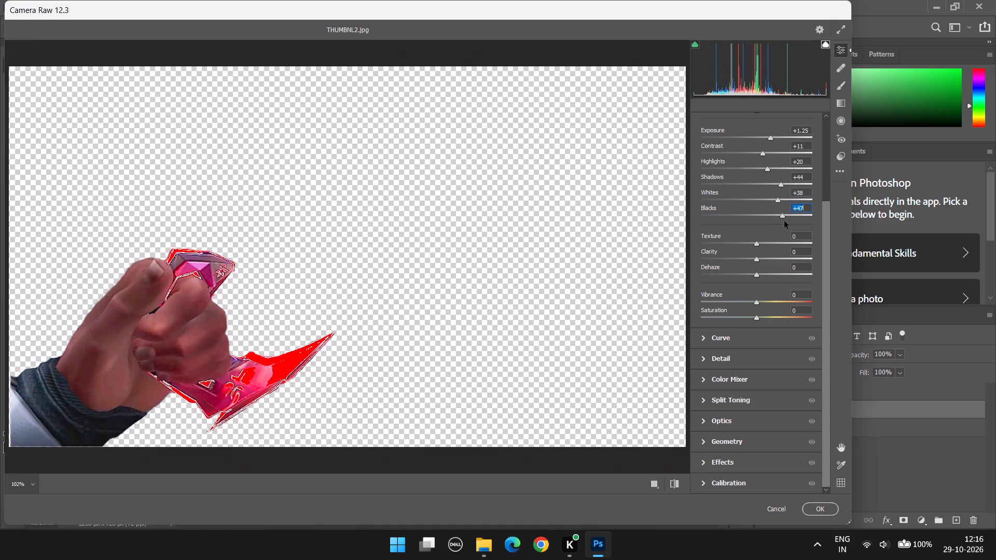
pyautogui.moveTo(784, 221); pyautogui.dragTo(769, 220)
# Set the hand-and-knife layer's texture to +12 and clarity to +6.
pyautogui.scroll(-1, 768, 252)
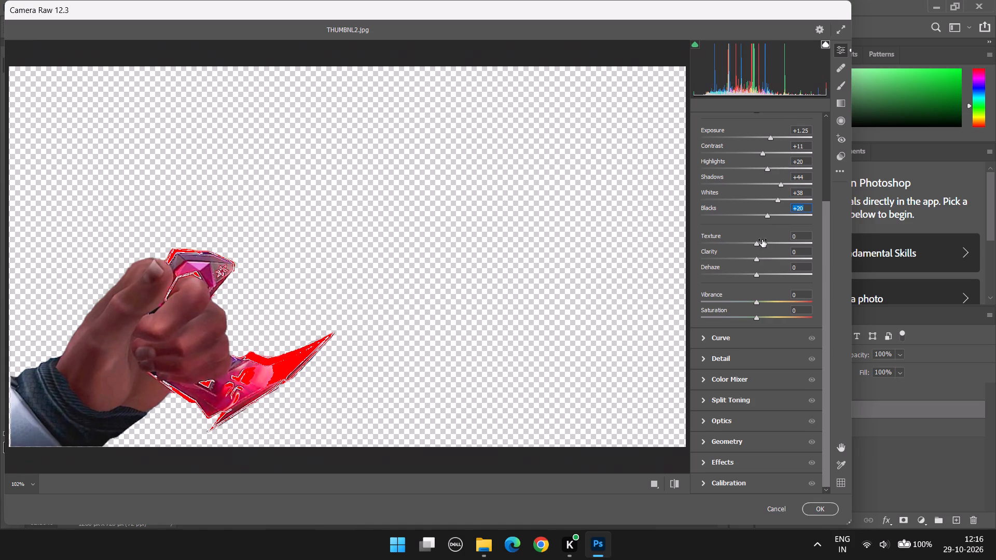
pyautogui.click(763, 243)
pyautogui.scroll(-2, 761, 278)
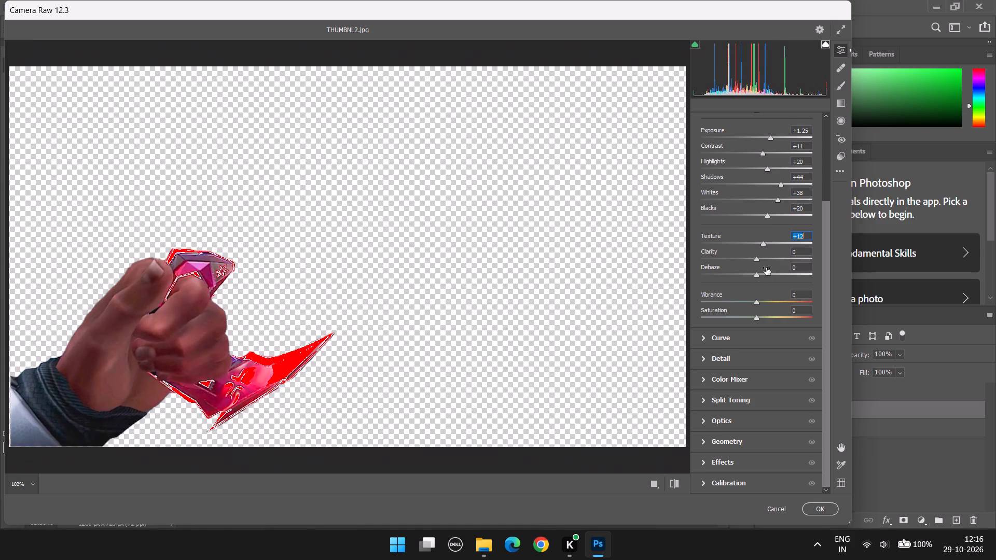
pyautogui.click(762, 262)
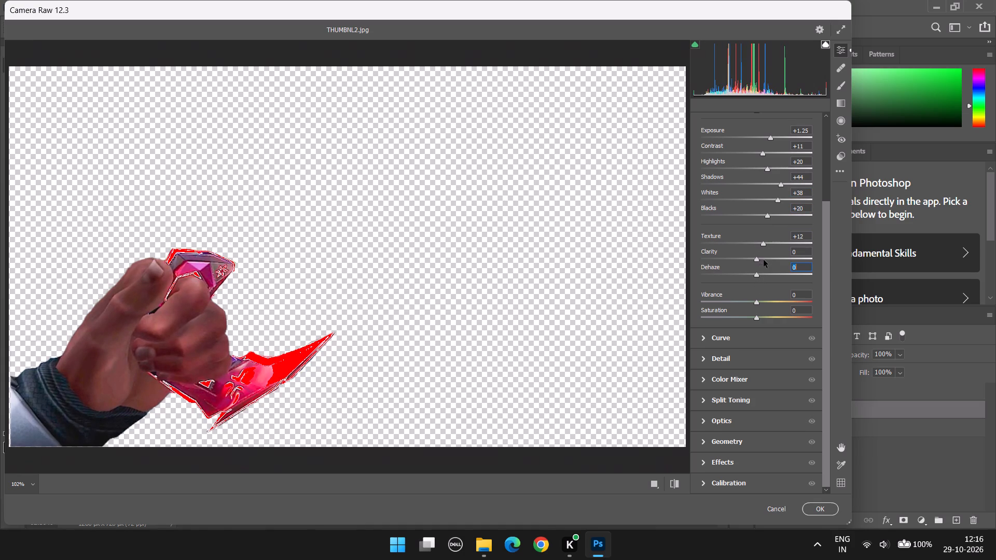
pyautogui.click(764, 260)
pyautogui.click(759, 259)
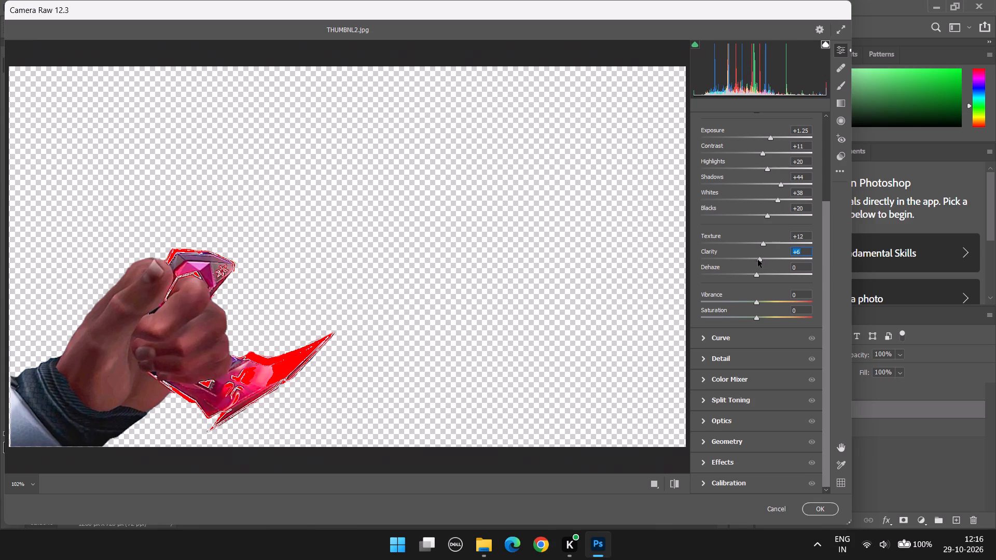
pyautogui.click(758, 260)
# Reduce the hand-and-knife layer's exposure to +1.15 and its contrast to +7.
pyautogui.moveTo(770, 141); pyautogui.dragTo(762, 142)
pyautogui.doubleClick(760, 142)
pyautogui.moveTo(760, 142); pyautogui.dragTo(769, 147)
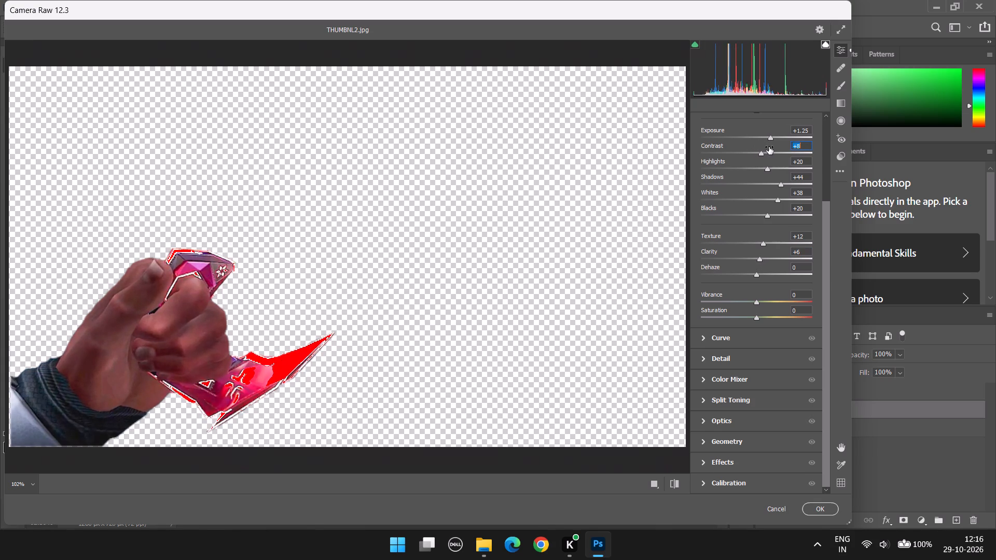
pyautogui.moveTo(769, 147); pyautogui.dragTo(769, 147)
pyautogui.click(769, 147)
pyautogui.doubleClick(769, 139)
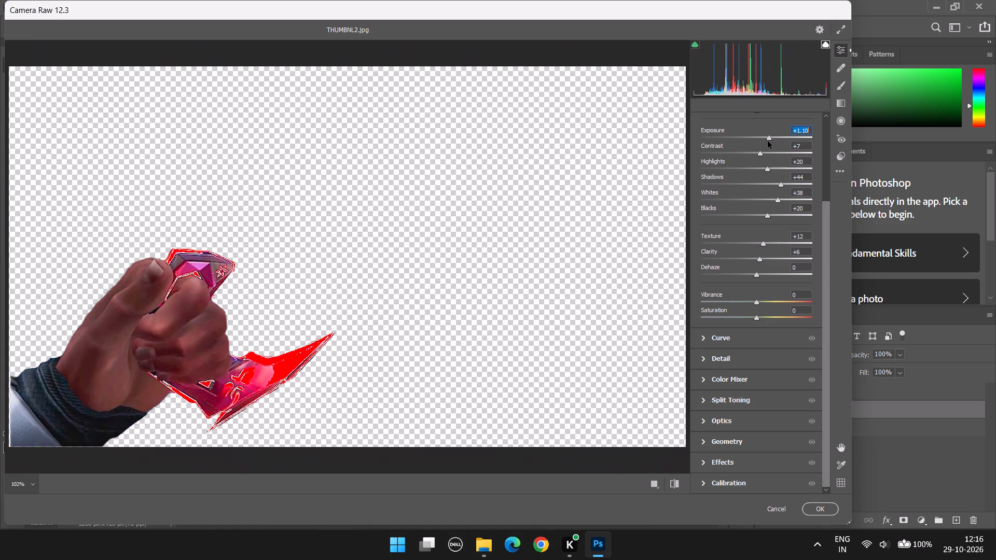
# Set the whites to +39 and the shadows to +19, and apply the Camera Raw adjustments to the hand-and-knife layer.
pyautogui.scroll(-2, 770, 229)
pyautogui.click(781, 188)
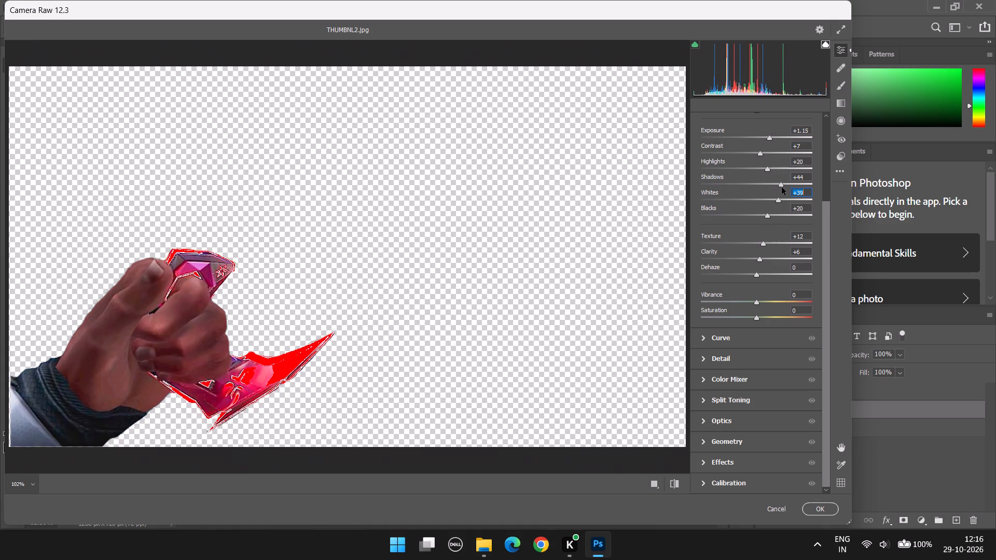
pyautogui.moveTo(781, 187); pyautogui.dragTo(762, 186)
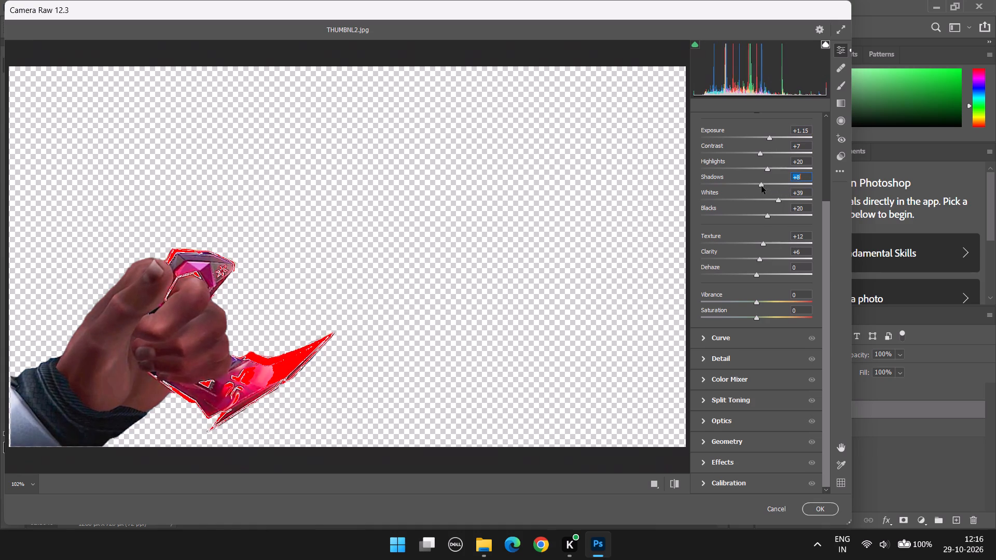
pyautogui.moveTo(762, 186); pyautogui.dragTo(767, 186)
pyautogui.scroll(-3, 778, 221)
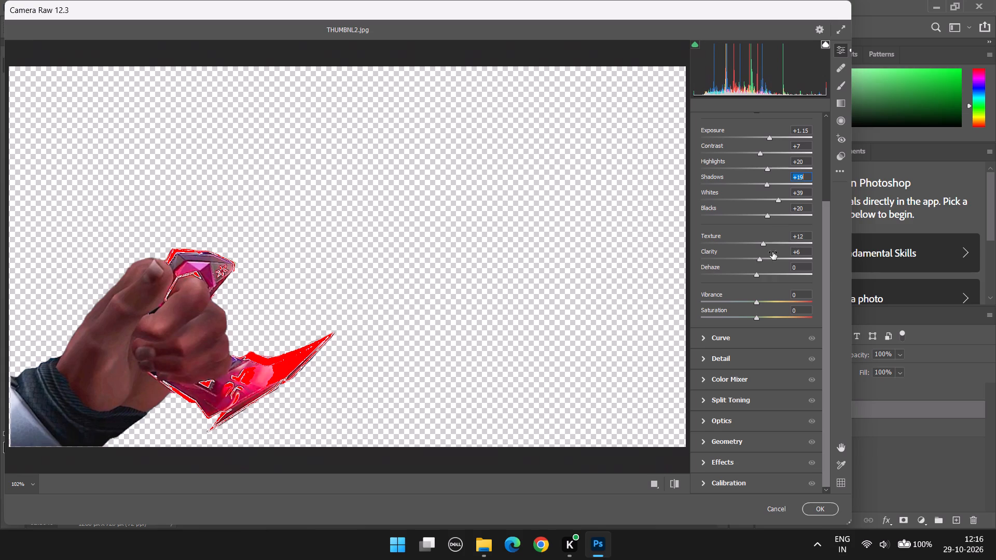
pyautogui.click(759, 319)
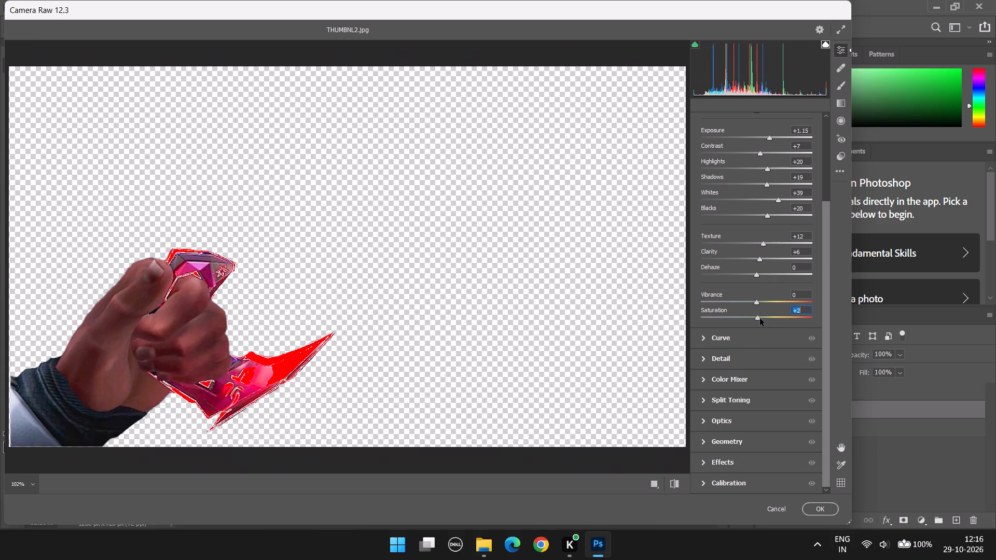
pyautogui.click(812, 509)
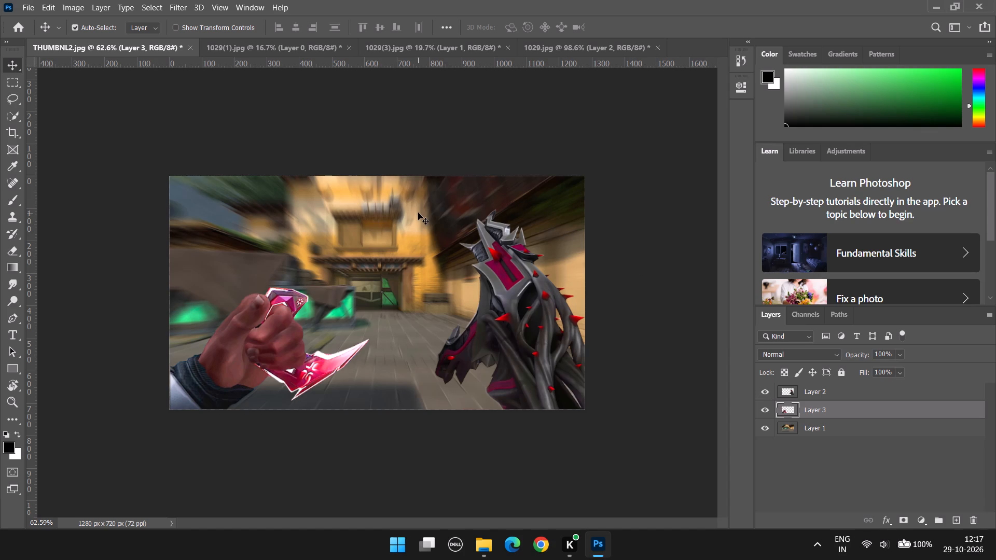
# Scale the hand-and-knife cutout down proportionally to about 91%, keeping it anchored in the canvas's lower-left corner.
pyautogui.click(273, 334)
pyautogui.hotkey('ctrl', 't')
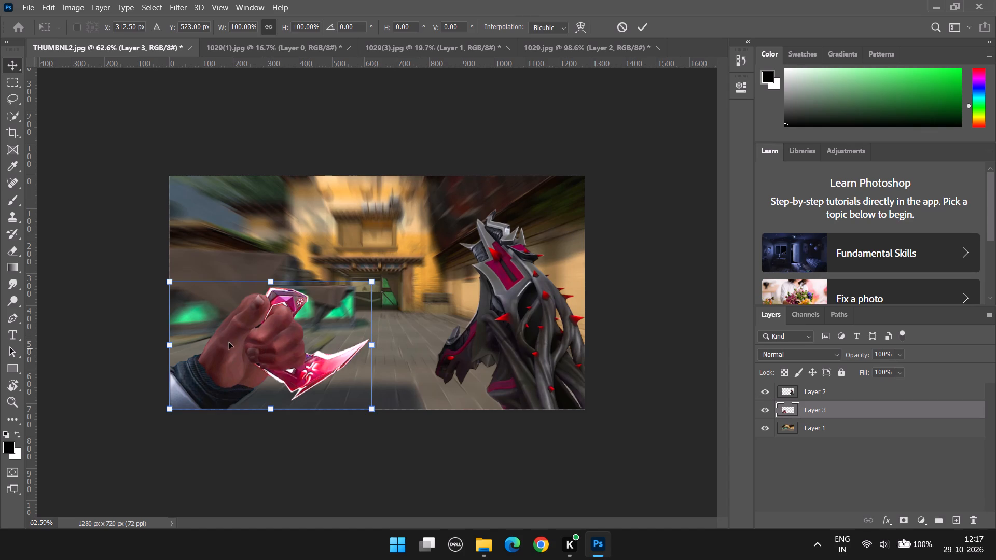
pyautogui.moveTo(370, 283); pyautogui.dragTo(365, 286)
pyautogui.click(296, 346)
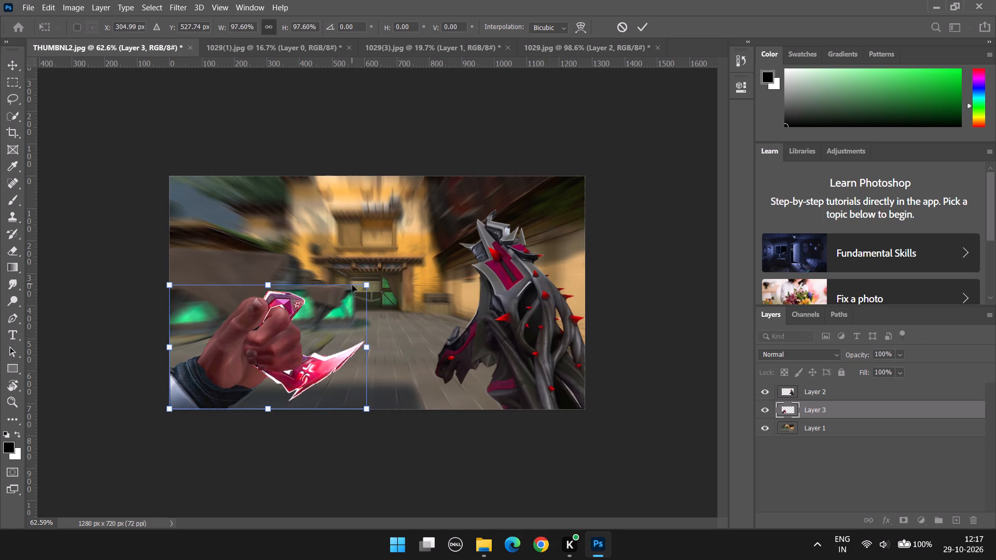
pyautogui.moveTo(365, 287); pyautogui.dragTo(347, 289)
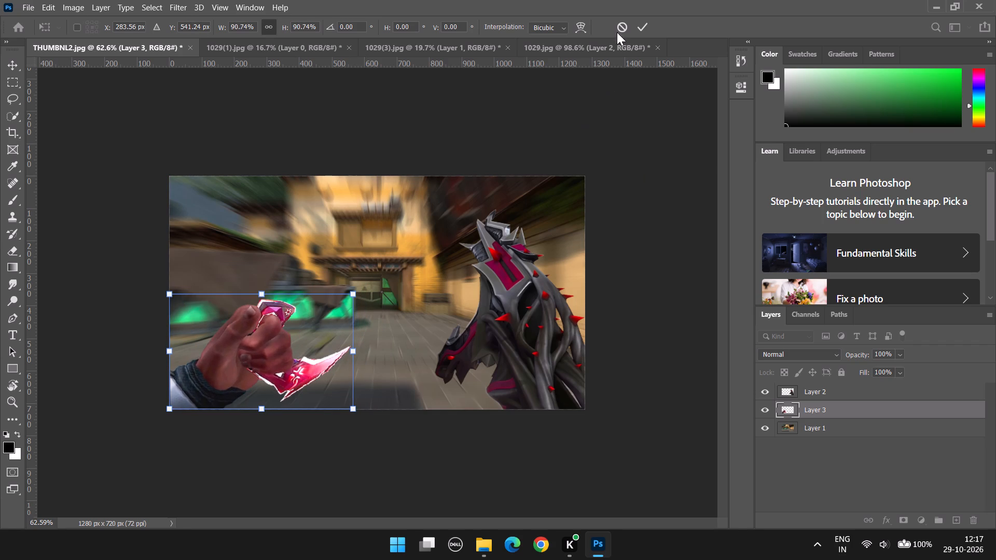
pyautogui.click(643, 27)
pyautogui.scroll(-7, 544, 279)
pyautogui.keyDown('alt'); pyautogui.scroll(6, 419, 326); pyautogui.keyUp('alt')
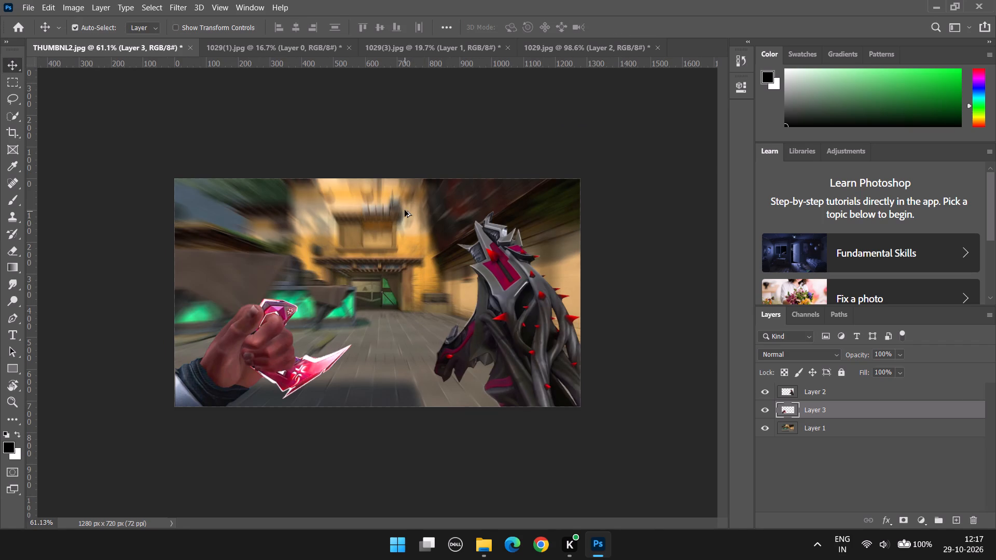
# Compare the hand-and-knife and creature cutouts against the background, toggling each cutout layer's visibility off and on.
pyautogui.click(261, 354)
pyautogui.keyDown('alt'); pyautogui.scroll(3, 272, 347); pyautogui.keyUp('alt')
pyautogui.keyDown('alt'); pyautogui.scroll(4, 618, 269); pyautogui.keyUp('alt')
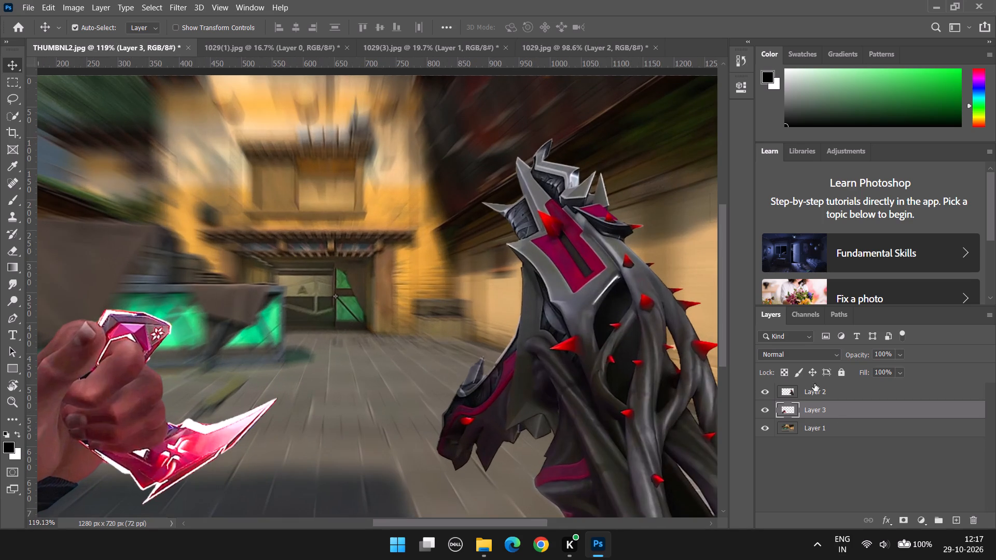
pyautogui.keyDown('alt'); pyautogui.scroll(-4, 544, 282); pyautogui.keyUp('alt')
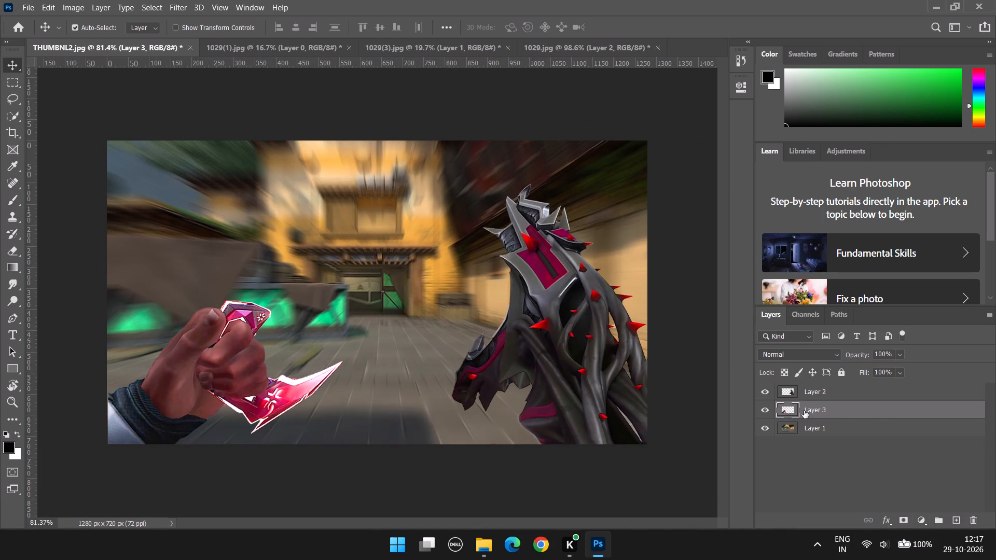
pyautogui.click(753, 413)
pyautogui.click(766, 416)
pyautogui.click(765, 415)
pyautogui.doubleClick(767, 391)
# Add a new empty layer and place it directly beneath the creature layer, above the hand-and-knife layer.
pyautogui.click(854, 394)
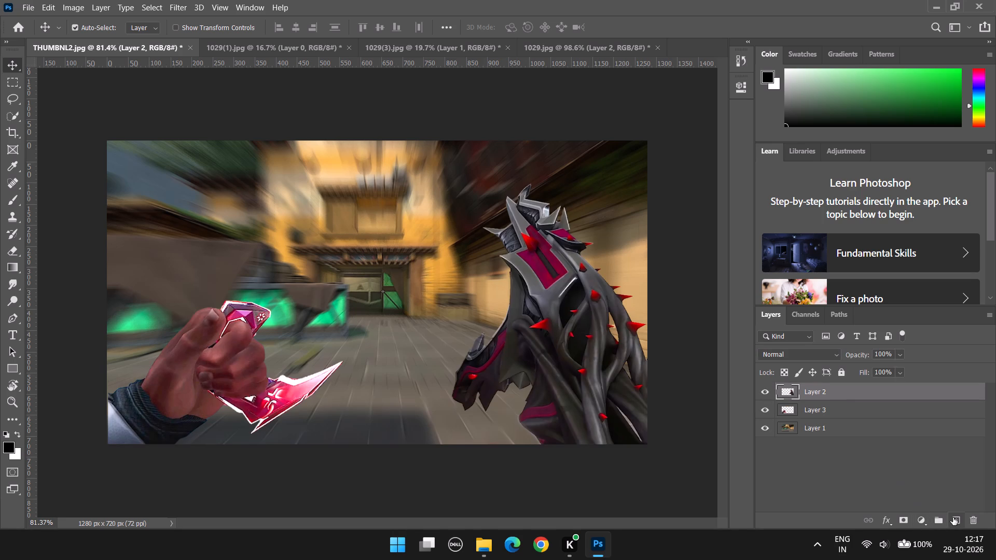
pyautogui.click(953, 517)
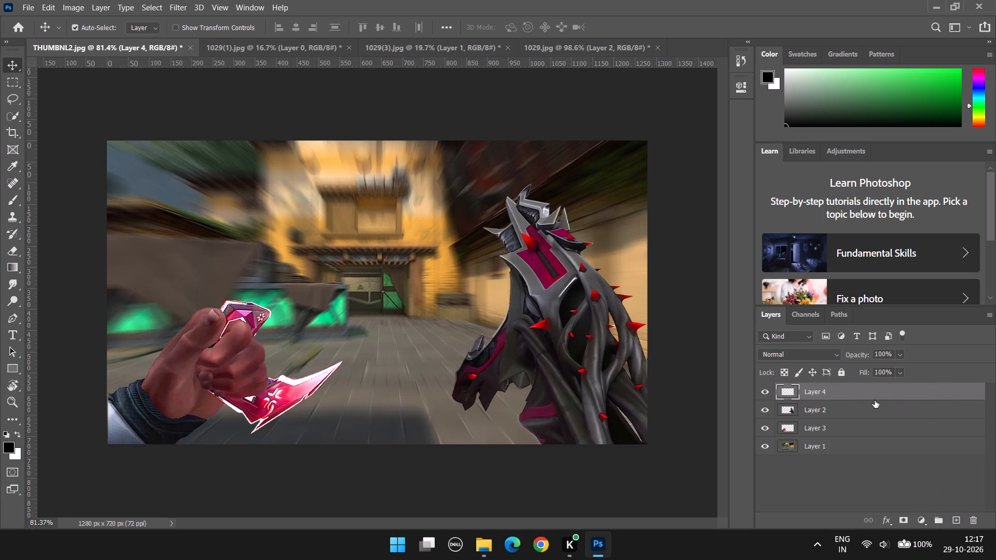
pyautogui.moveTo(858, 393); pyautogui.dragTo(863, 413)
# Switch to the Brush tool and set the foreground colour to white (#ffffff).
pyautogui.keyDown('alt'); pyautogui.scroll(2, 621, 390); pyautogui.keyUp('alt')
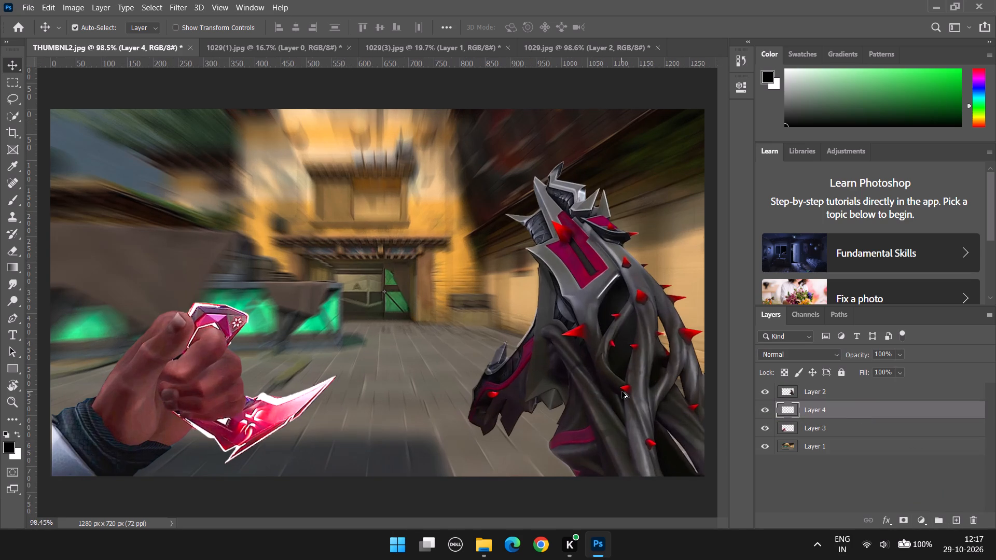
pyautogui.keyDown('alt'); pyautogui.scroll(-2, 622, 391); pyautogui.keyUp('alt')
pyautogui.scroll(-1, 622, 391)
pyautogui.keyDown('alt'); pyautogui.scroll(2, 652, 283); pyautogui.keyUp('alt')
pyautogui.keyDown('alt'); pyautogui.scroll(-4, 450, 408); pyautogui.keyUp('alt')
pyautogui.keyDown('alt'); pyautogui.scroll(3, 629, 249); pyautogui.keyUp('alt')
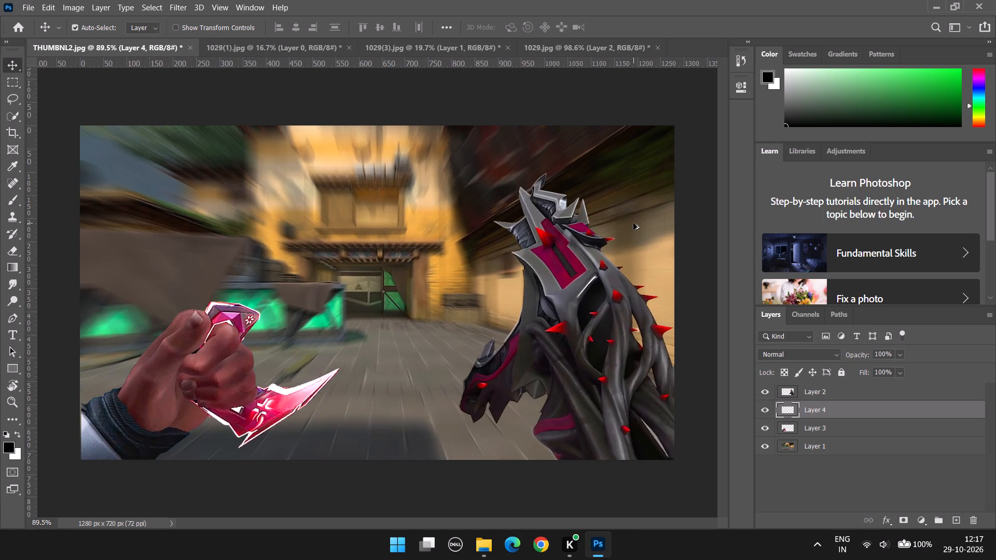
pyautogui.keyDown('alt'); pyautogui.scroll(10, 605, 170); pyautogui.keyUp('alt')
pyautogui.press('b')
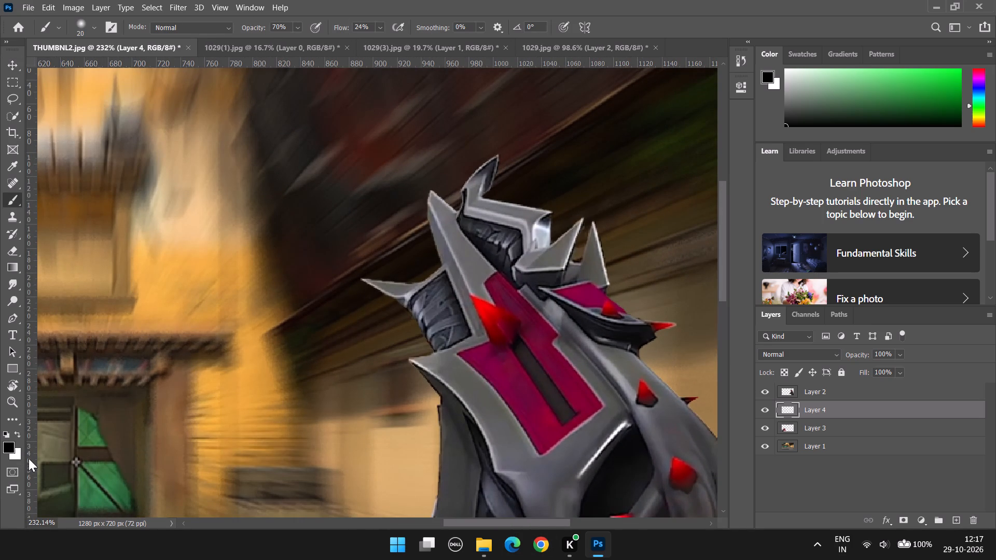
pyautogui.click(7, 446)
pyautogui.moveTo(702, 239); pyautogui.dragTo(438, 139)
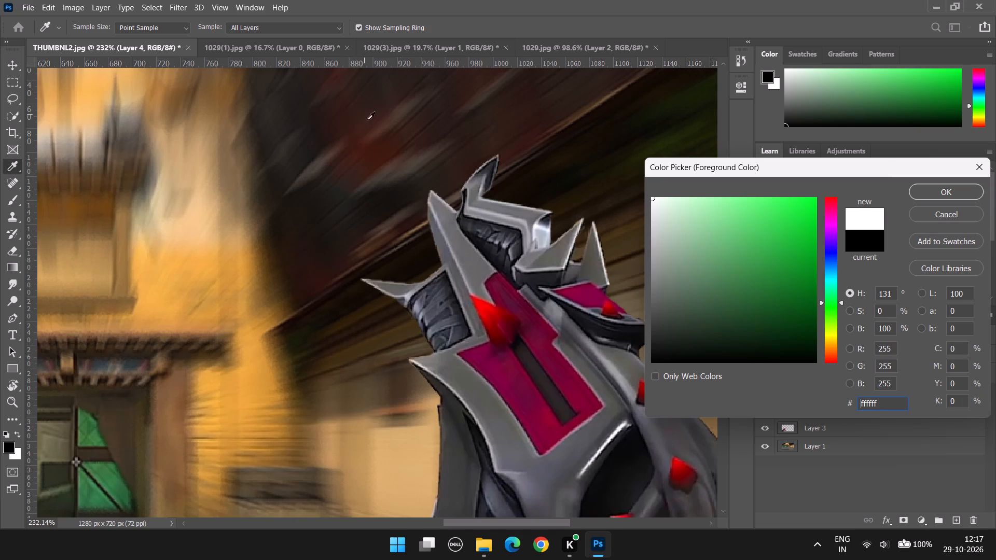
pyautogui.click(931, 187)
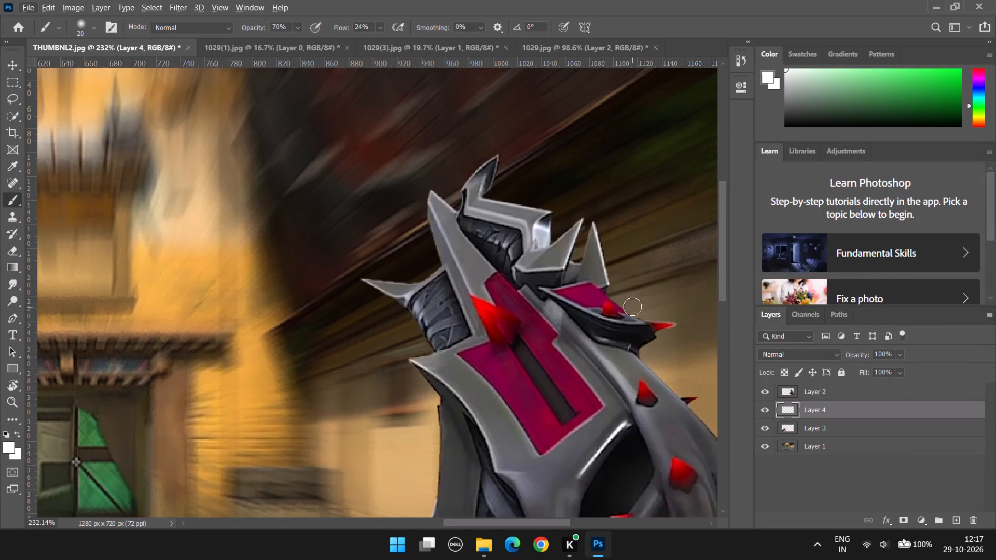
# Enlarge the brush to 200 px and dab a soft white glow behind the creature's upper and lower body.
pyautogui.keyDown('alt'); pyautogui.scroll(-1, 658, 363); pyautogui.keyUp('alt')
pyautogui.write(']]]]]')
pyautogui.press(']')
pyautogui.press(']')
pyautogui.press(']')
pyautogui.write(']]]]]]]')
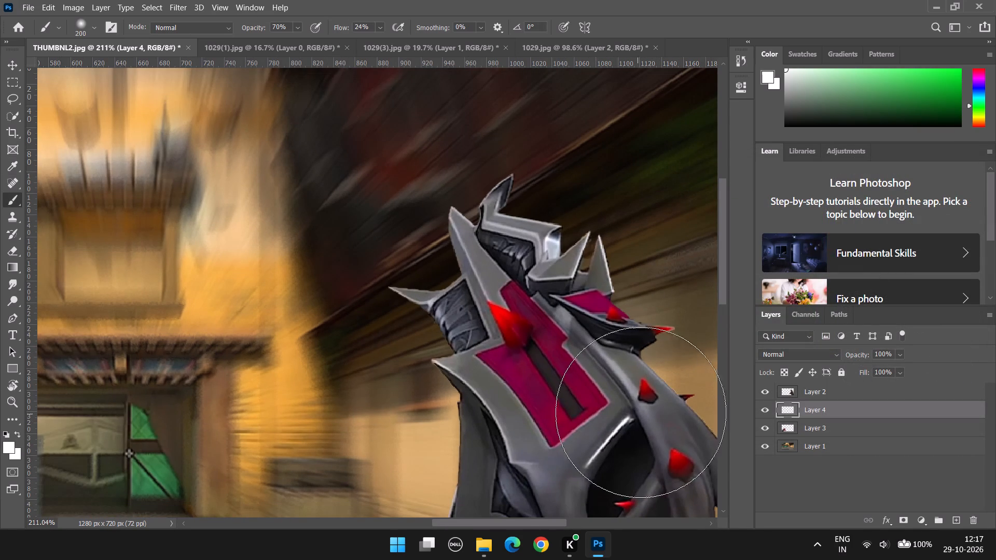
pyautogui.click(643, 407)
pyautogui.click(578, 340)
pyautogui.keyDown('alt'); pyautogui.scroll(-12, 611, 407); pyautogui.keyUp('alt')
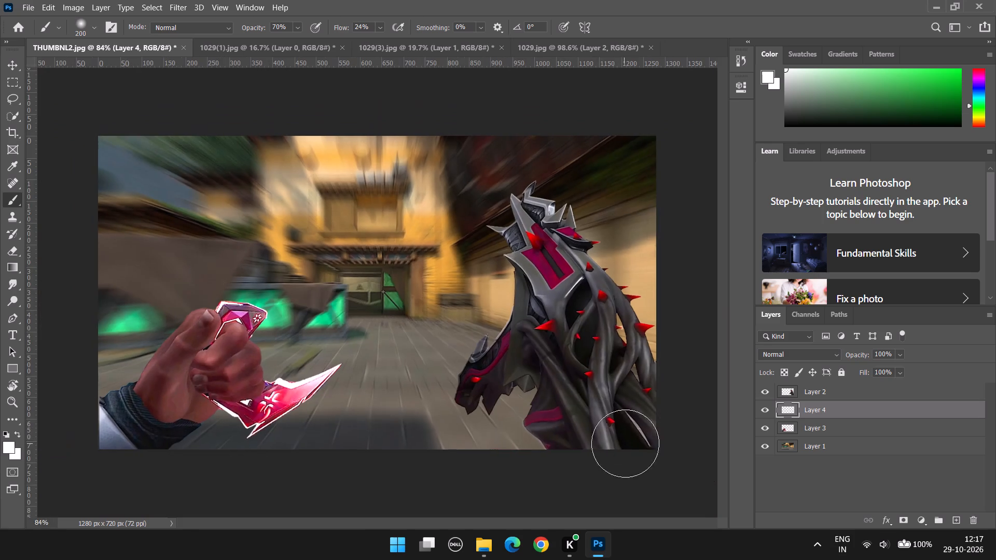
pyautogui.keyDown('alt'); pyautogui.scroll(-3, 625, 443); pyautogui.keyUp('alt')
pyautogui.keyDown('alt'); pyautogui.scroll(5, 618, 425); pyautogui.keyUp('alt')
pyautogui.doubleClick(560, 391)
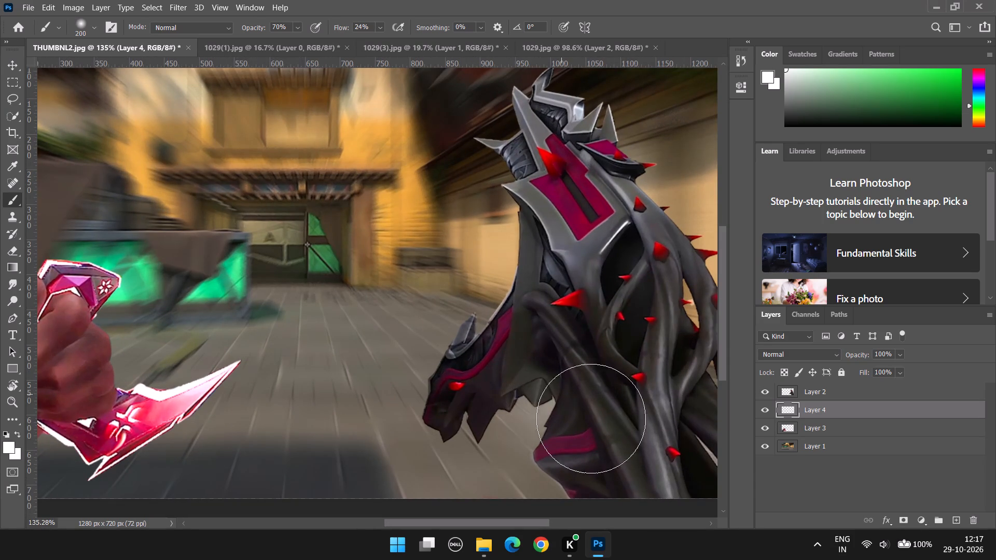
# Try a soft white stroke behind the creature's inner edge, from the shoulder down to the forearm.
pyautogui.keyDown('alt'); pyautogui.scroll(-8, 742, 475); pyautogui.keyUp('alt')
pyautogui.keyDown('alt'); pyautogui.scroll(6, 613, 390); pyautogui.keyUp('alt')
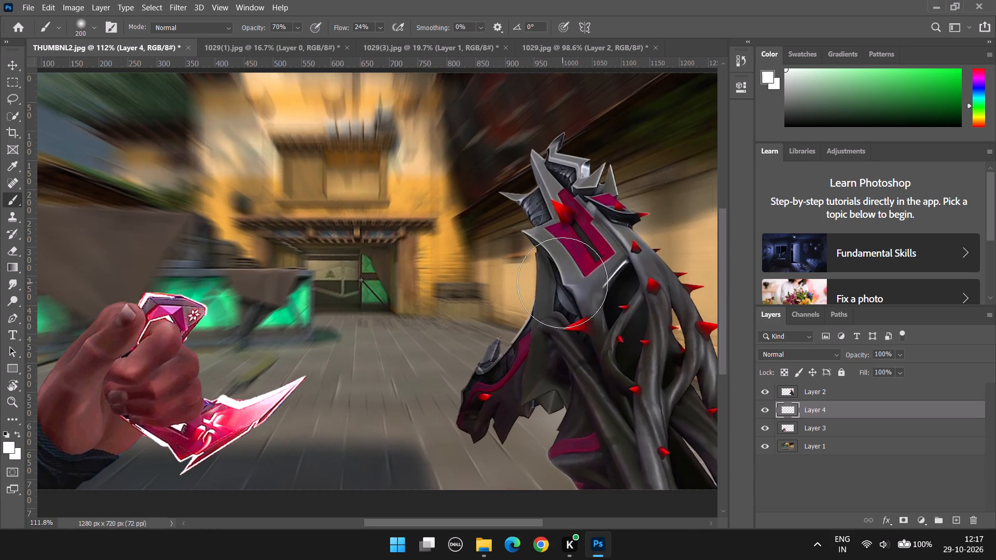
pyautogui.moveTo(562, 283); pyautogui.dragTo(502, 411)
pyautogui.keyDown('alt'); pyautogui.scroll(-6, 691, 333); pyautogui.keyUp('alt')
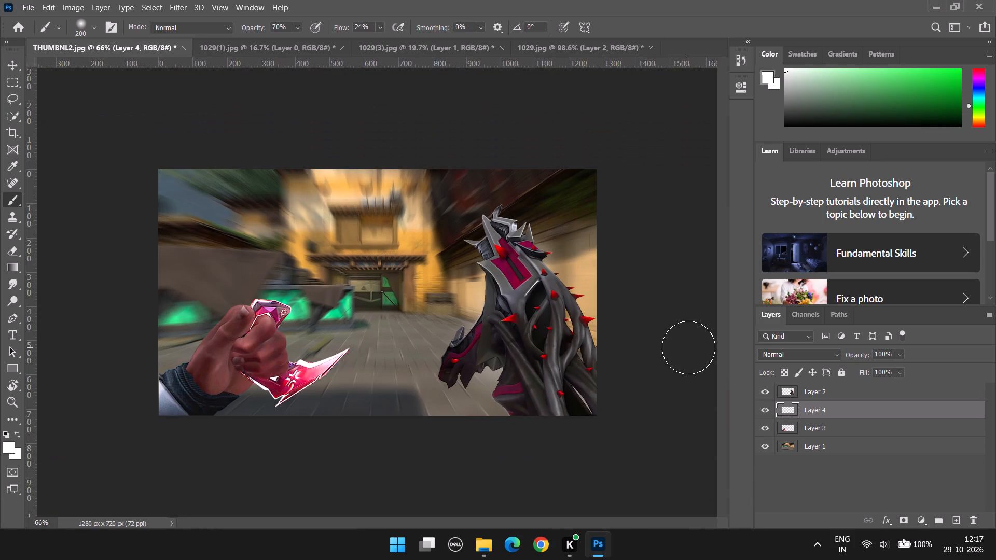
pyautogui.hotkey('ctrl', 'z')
# Dab soft white glow behind the creature's outer side, around the thorny tendrils near the canvas's right edge.
pyautogui.keyDown('alt'); pyautogui.scroll(4, 610, 410); pyautogui.keyUp('alt')
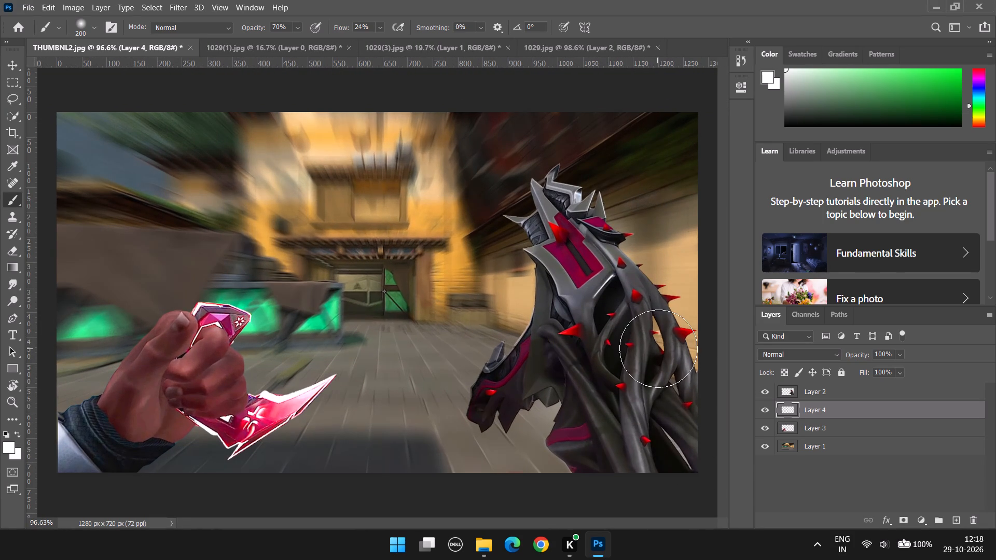
pyautogui.click(658, 348)
pyautogui.keyDown('alt'); pyautogui.scroll(-3, 564, 493); pyautogui.keyUp('alt')
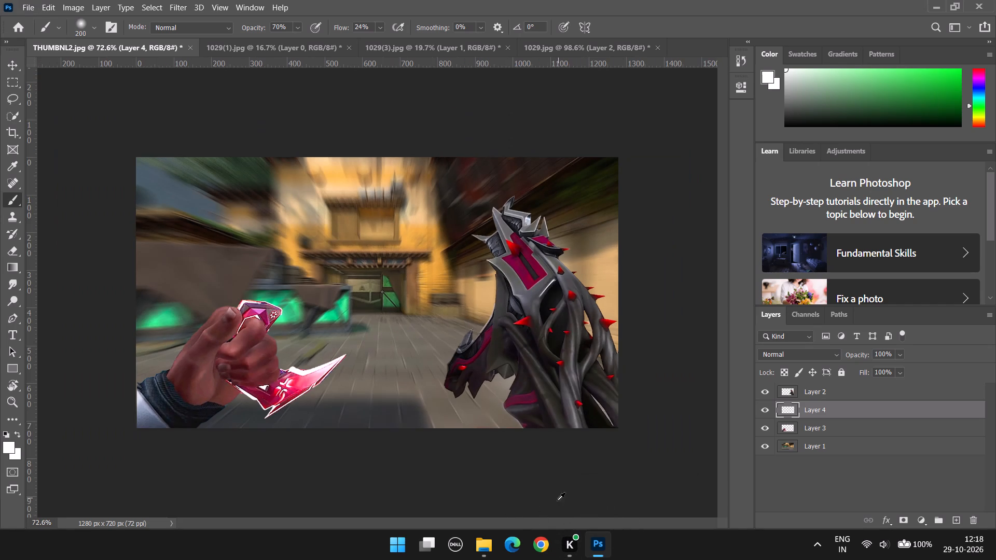
pyautogui.keyDown('alt'); pyautogui.scroll(6, 625, 338); pyautogui.keyUp('alt')
pyautogui.click(627, 414)
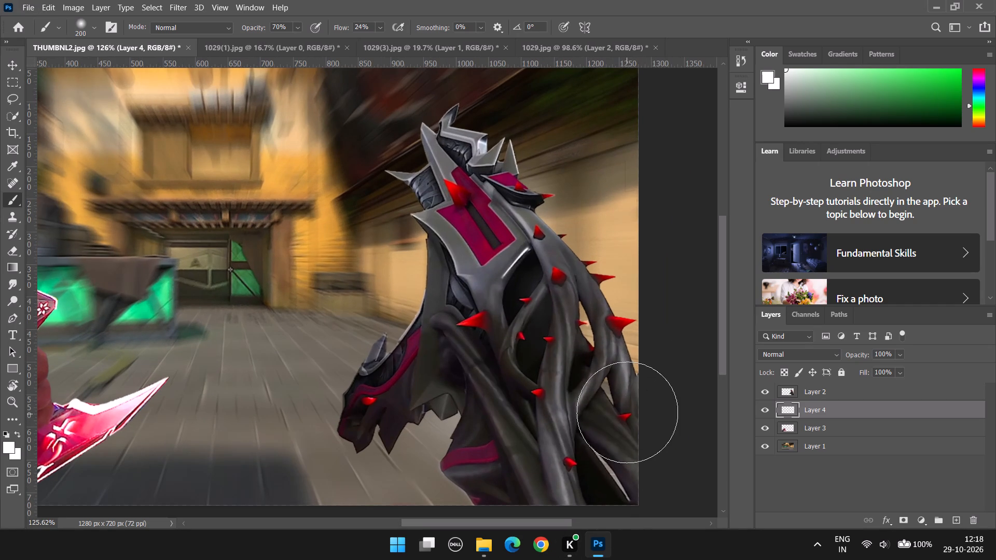
pyautogui.click(629, 359)
pyautogui.click(622, 343)
pyautogui.click(595, 310)
pyautogui.keyDown('alt'); pyautogui.scroll(-7, 612, 489); pyautogui.keyUp('alt')
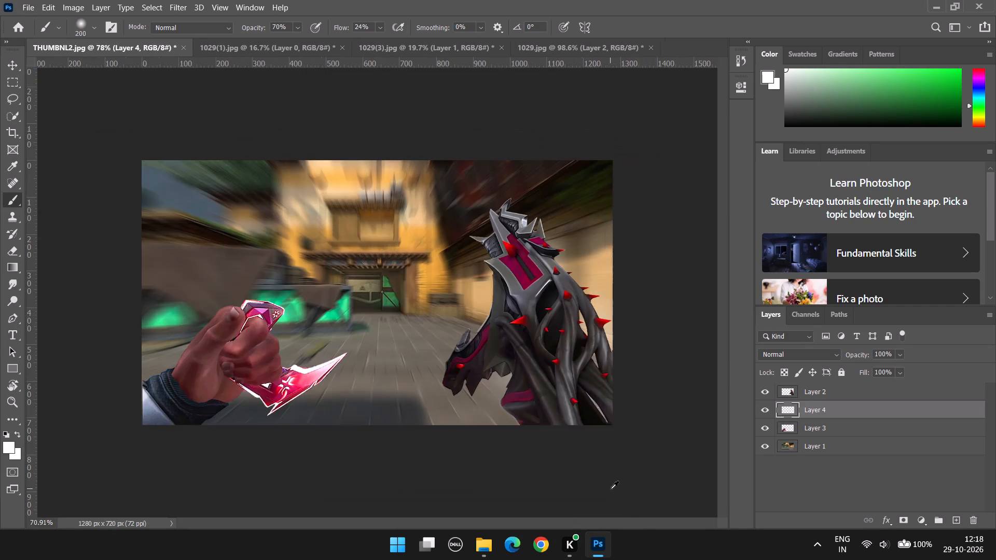
pyautogui.keyDown('alt'); pyautogui.scroll(4, 538, 277); pyautogui.keyUp('alt')
pyautogui.scroll(-5, 134, 430)
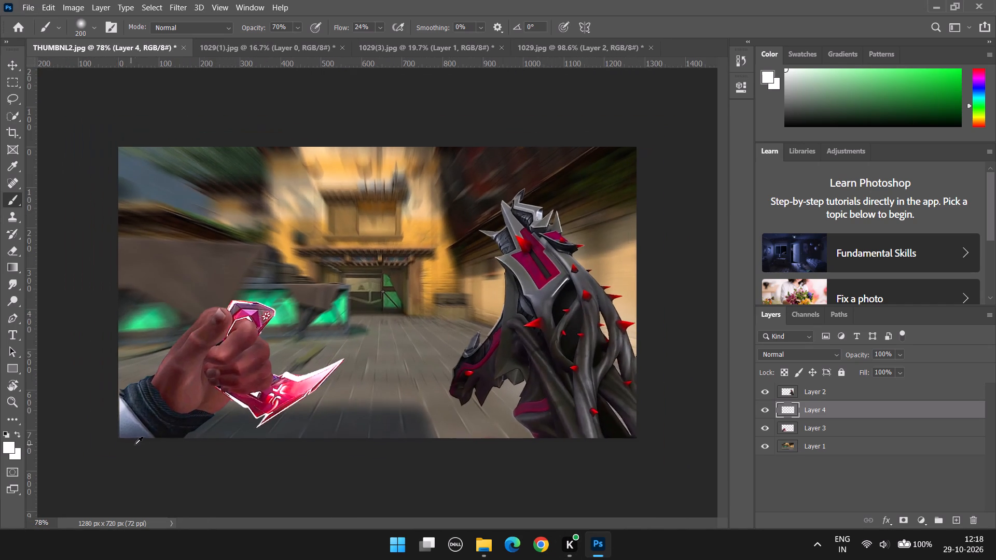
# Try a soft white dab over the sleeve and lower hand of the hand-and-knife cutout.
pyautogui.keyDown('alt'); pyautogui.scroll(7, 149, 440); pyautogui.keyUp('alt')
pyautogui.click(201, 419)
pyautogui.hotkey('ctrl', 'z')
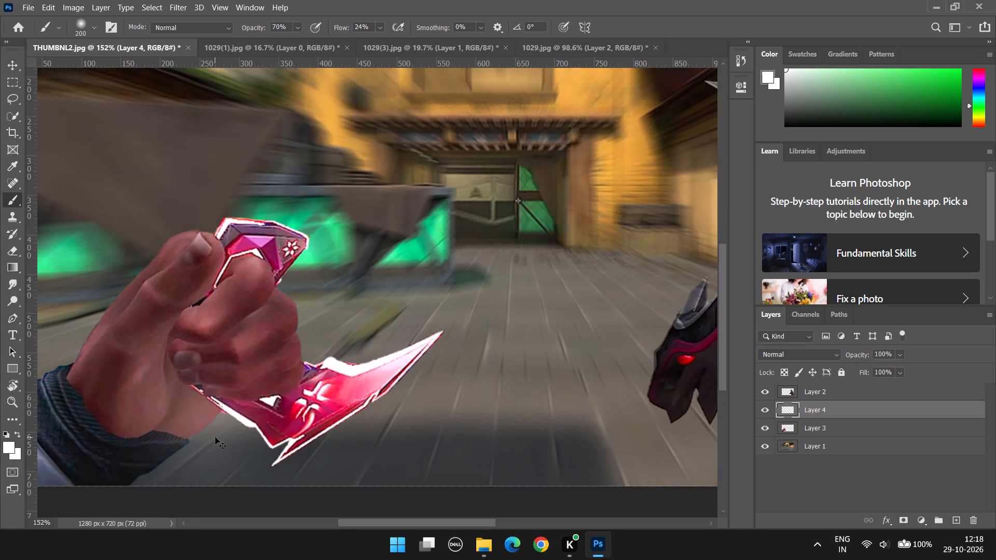
# Dab a soft white highlight over the knife's handle on the new glow layer.
pyautogui.keyDown('alt'); pyautogui.scroll(-5, 406, 309); pyautogui.keyUp('alt')
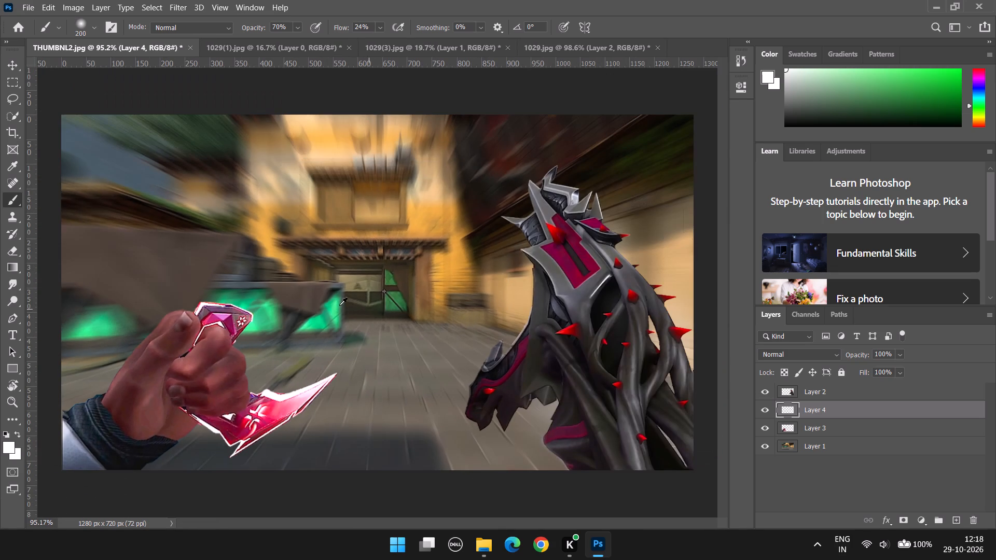
pyautogui.click(240, 318)
pyautogui.keyDown('alt'); pyautogui.scroll(-3, 594, 405); pyautogui.keyUp('alt')
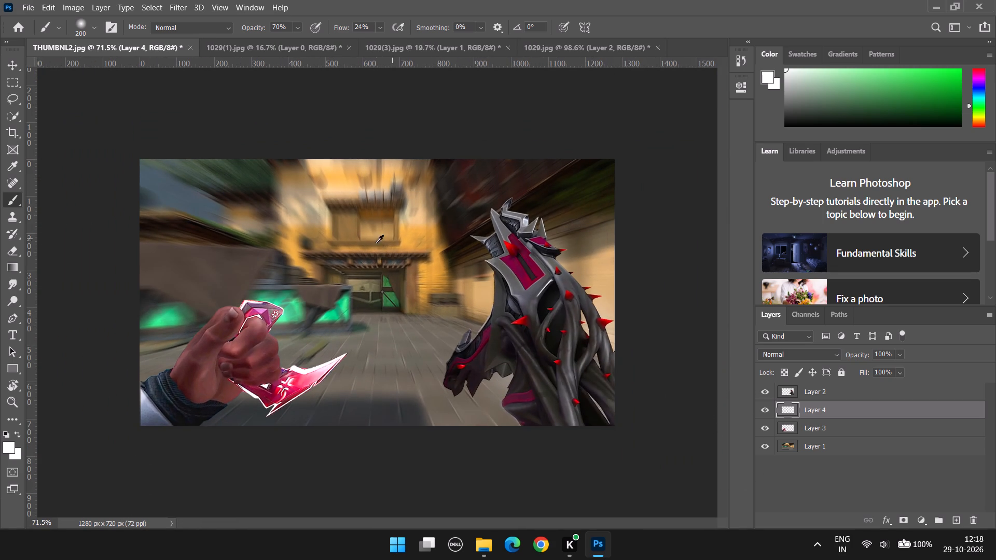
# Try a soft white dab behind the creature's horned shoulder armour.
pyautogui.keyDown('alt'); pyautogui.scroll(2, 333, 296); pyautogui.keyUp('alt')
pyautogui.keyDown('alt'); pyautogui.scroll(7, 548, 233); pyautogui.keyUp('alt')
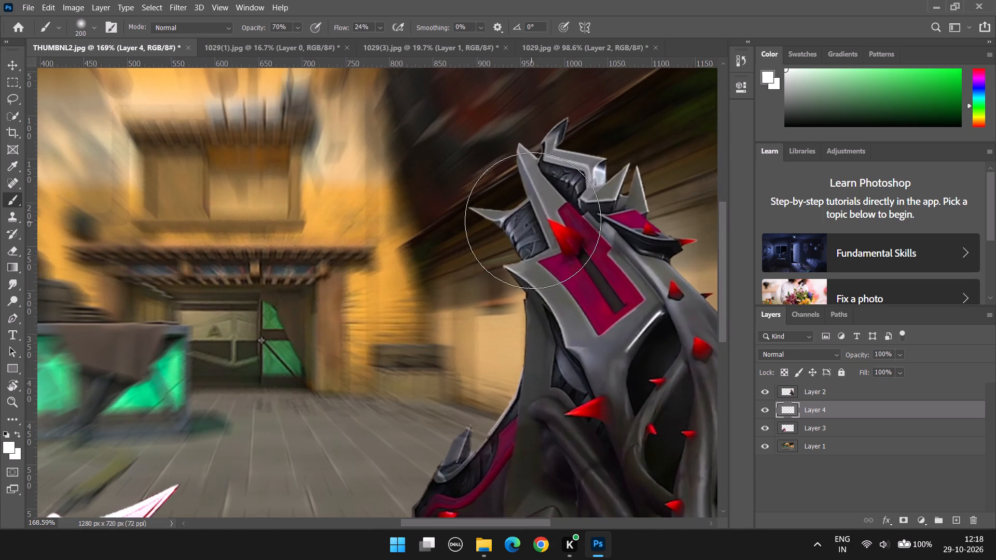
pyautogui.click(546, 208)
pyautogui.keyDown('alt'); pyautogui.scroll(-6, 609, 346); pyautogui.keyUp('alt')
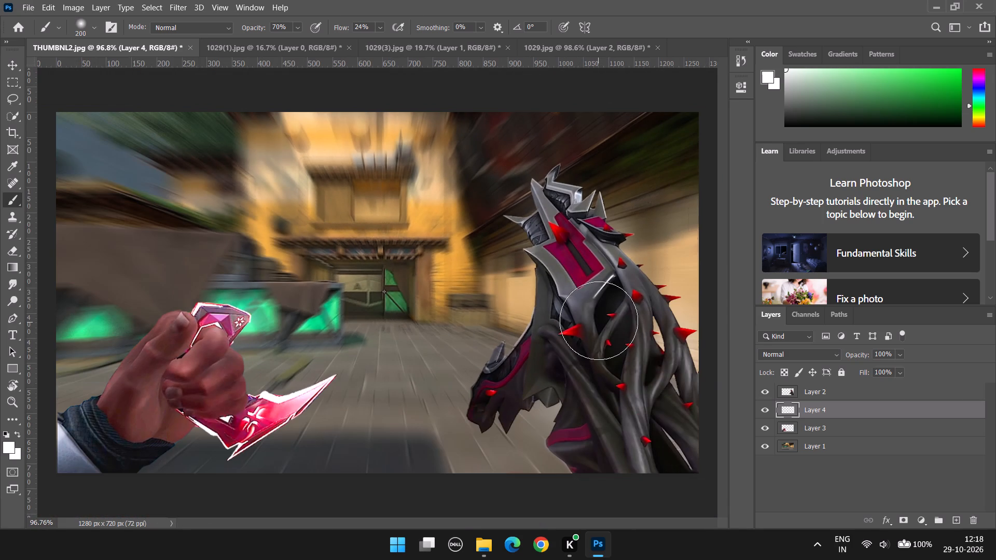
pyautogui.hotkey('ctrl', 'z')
# Dab soft white glow behind the creature's shoulder and chest armour, and undo the last dab.
pyautogui.keyDown('alt'); pyautogui.scroll(5, 568, 269); pyautogui.keyUp('alt')
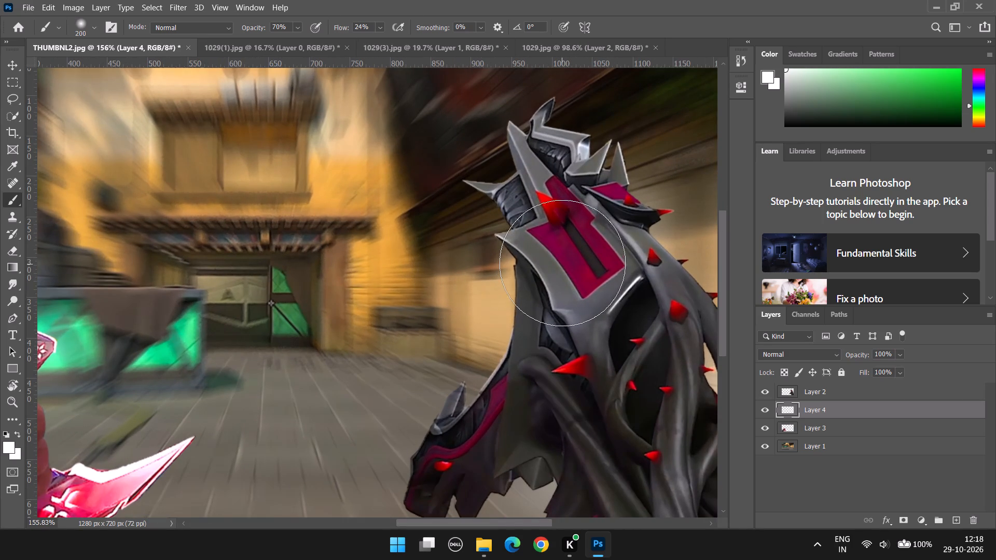
pyautogui.click(562, 265)
pyautogui.doubleClick(560, 229)
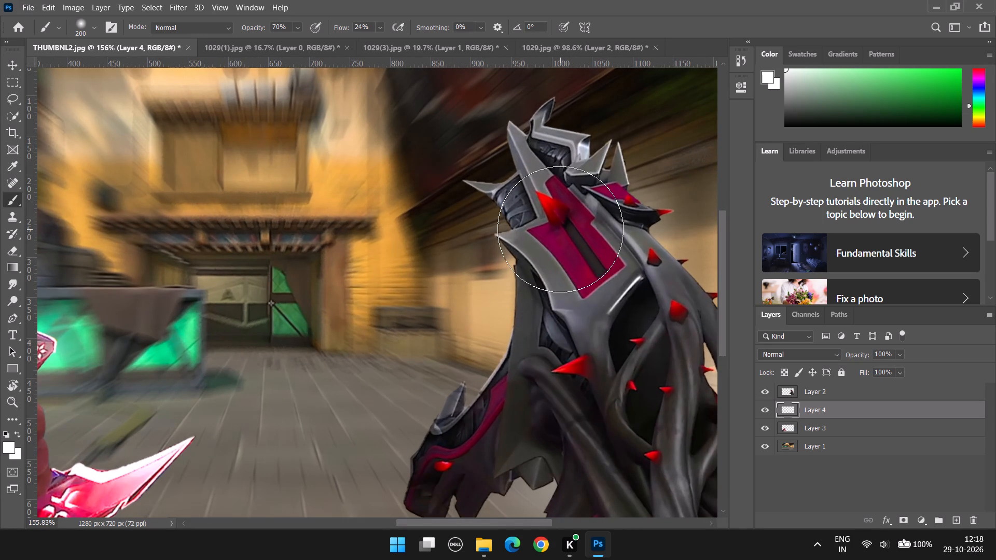
pyautogui.keyDown('alt'); pyautogui.scroll(-7, 633, 444); pyautogui.keyUp('alt')
pyautogui.keyDown('alt'); pyautogui.scroll(2, 591, 474); pyautogui.keyUp('alt')
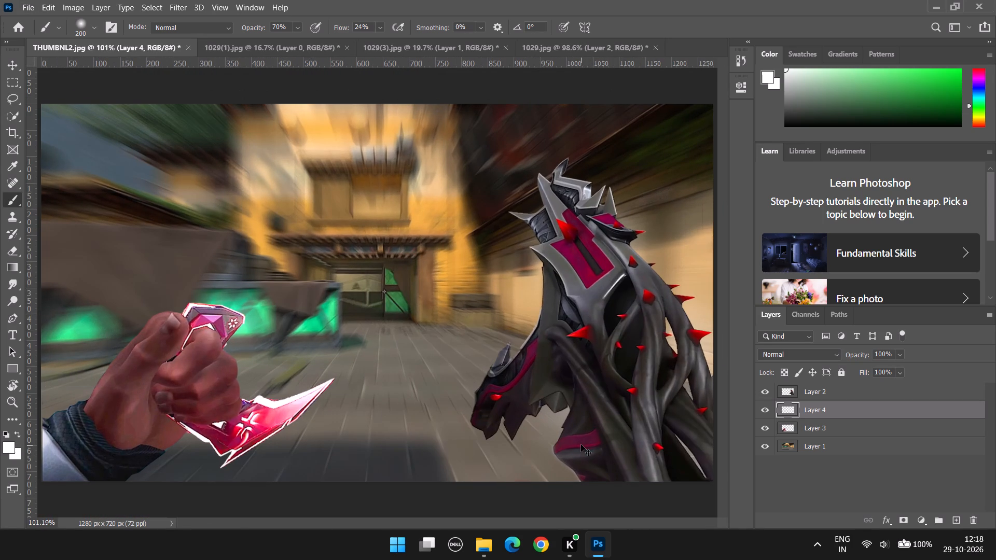
pyautogui.hotkey('ctrl', 'z')
# Dab soft white glow behind the creature's clawed forearm and lower robe.
pyautogui.scroll(-1, 592, 430)
pyautogui.keyDown('alt'); pyautogui.scroll(-4, 580, 432); pyautogui.keyUp('alt')
pyautogui.scroll(6, 508, 427)
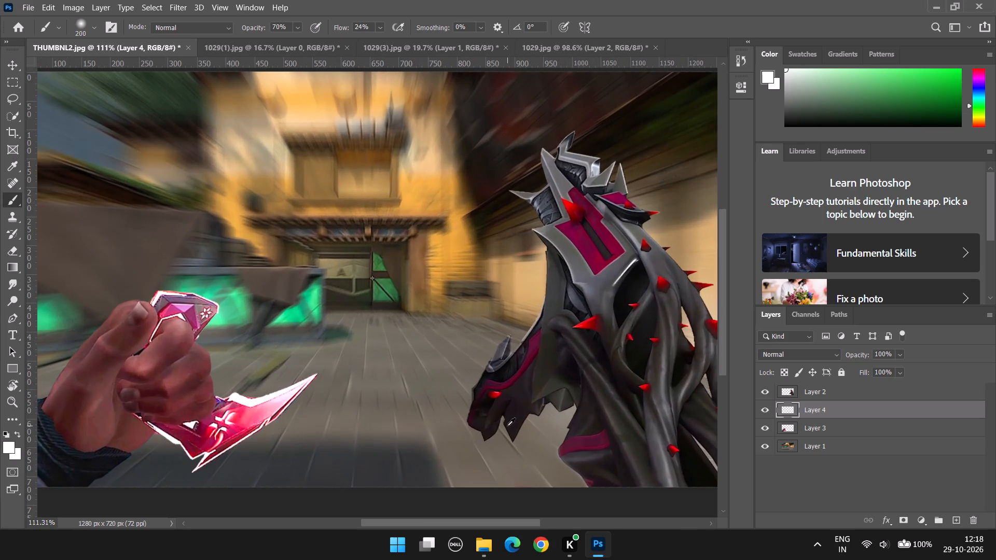
pyautogui.click(512, 394)
pyautogui.keyDown('alt'); pyautogui.scroll(-4, 794, 417); pyautogui.keyUp('alt')
pyautogui.click(628, 461)
pyautogui.click(612, 463)
pyautogui.keyDown('alt'); pyautogui.scroll(-7, 731, 395); pyautogui.keyUp('alt')
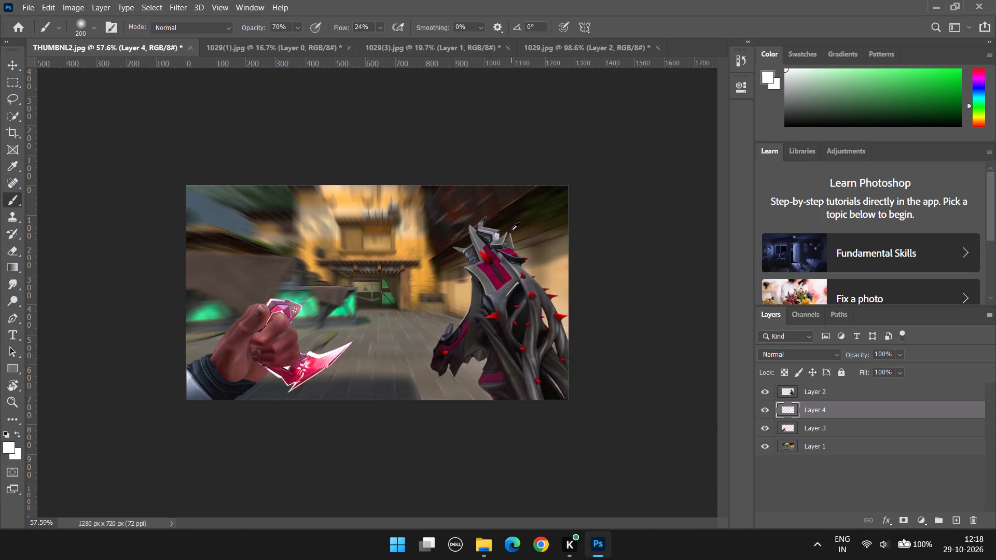
# Add a new layer above the creature layer and clip it to the creature cutout.
pyautogui.click(862, 394)
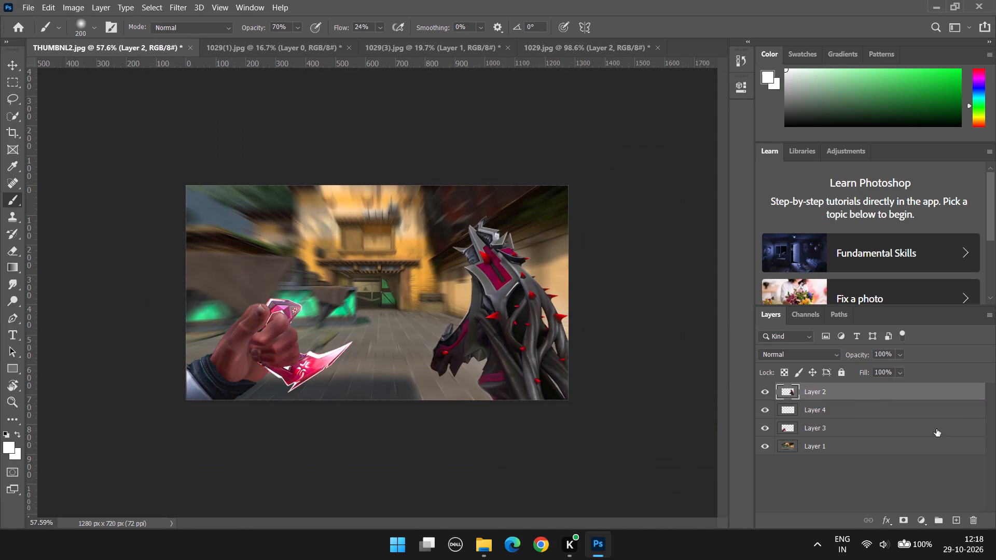
pyautogui.click(958, 522)
pyautogui.keyDown('alt'); pyautogui.click(918, 403); pyautogui.keyUp('alt')
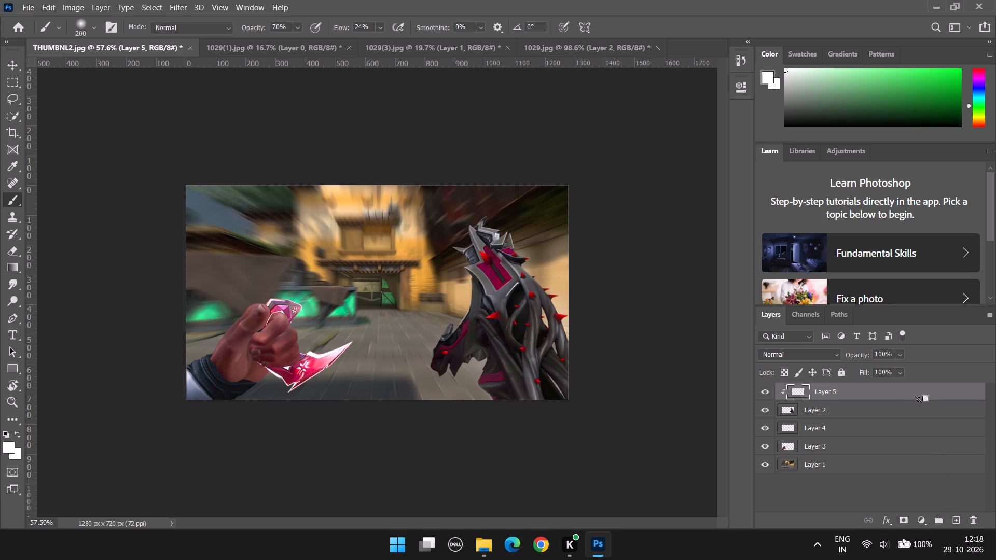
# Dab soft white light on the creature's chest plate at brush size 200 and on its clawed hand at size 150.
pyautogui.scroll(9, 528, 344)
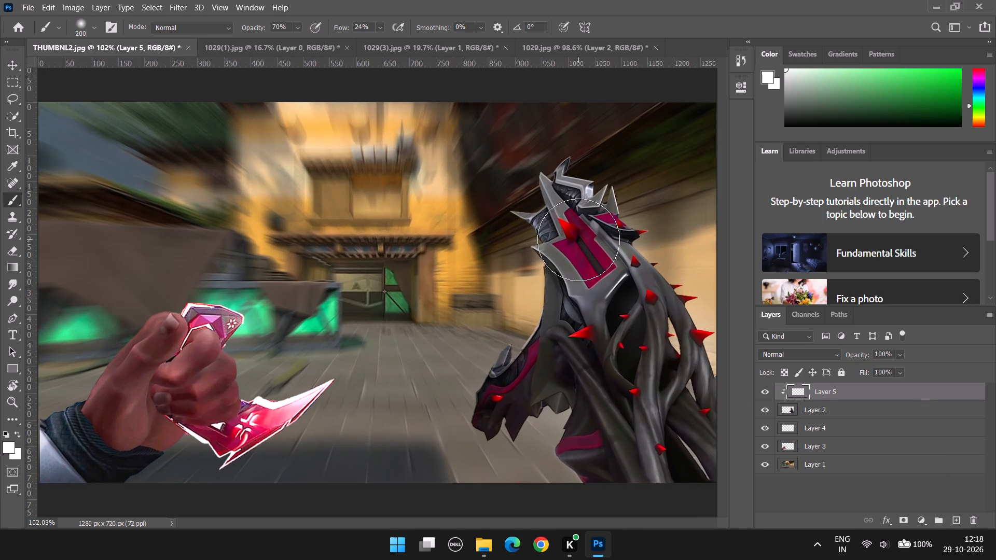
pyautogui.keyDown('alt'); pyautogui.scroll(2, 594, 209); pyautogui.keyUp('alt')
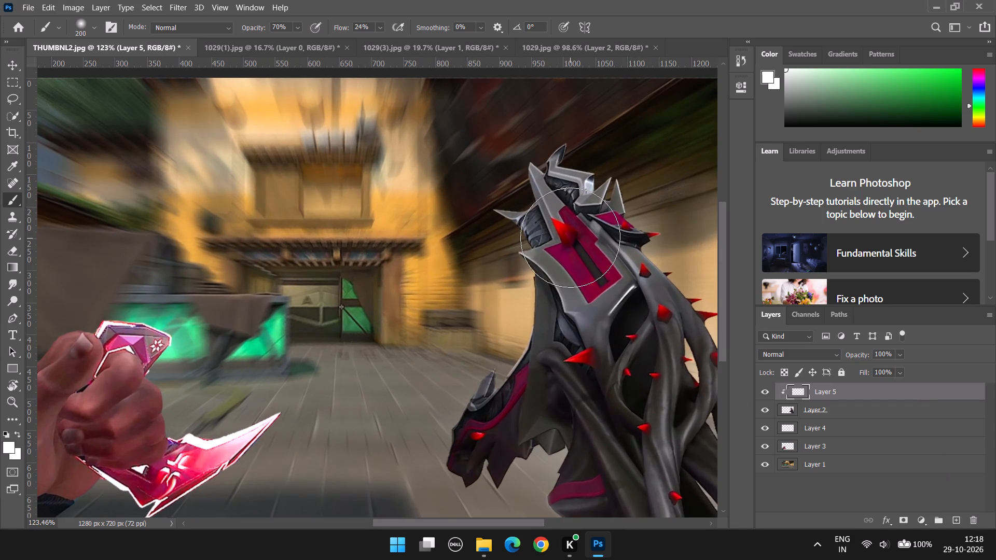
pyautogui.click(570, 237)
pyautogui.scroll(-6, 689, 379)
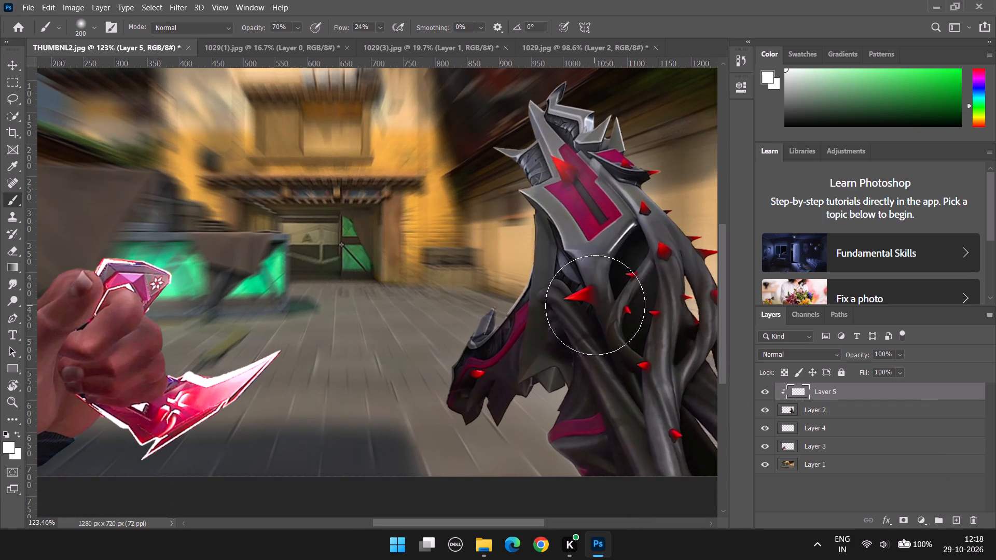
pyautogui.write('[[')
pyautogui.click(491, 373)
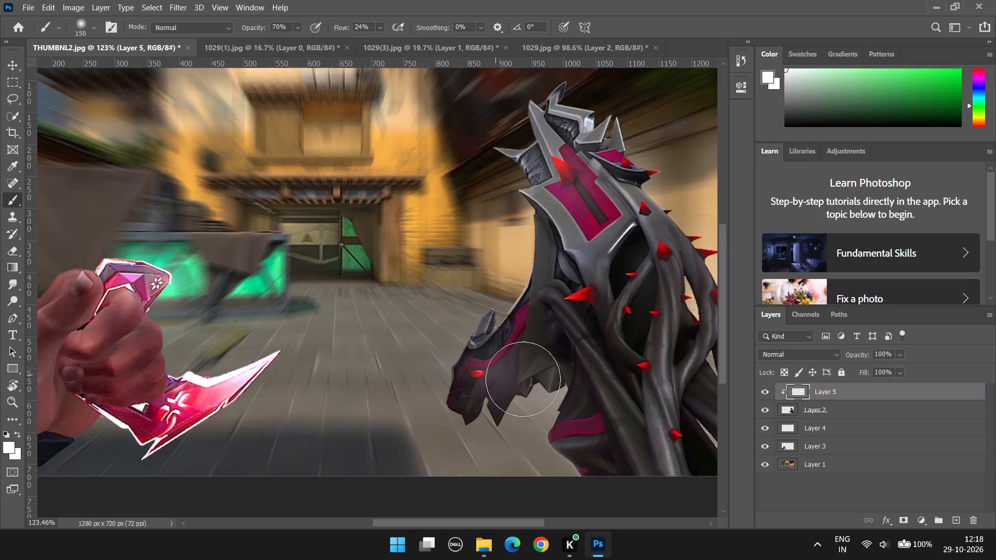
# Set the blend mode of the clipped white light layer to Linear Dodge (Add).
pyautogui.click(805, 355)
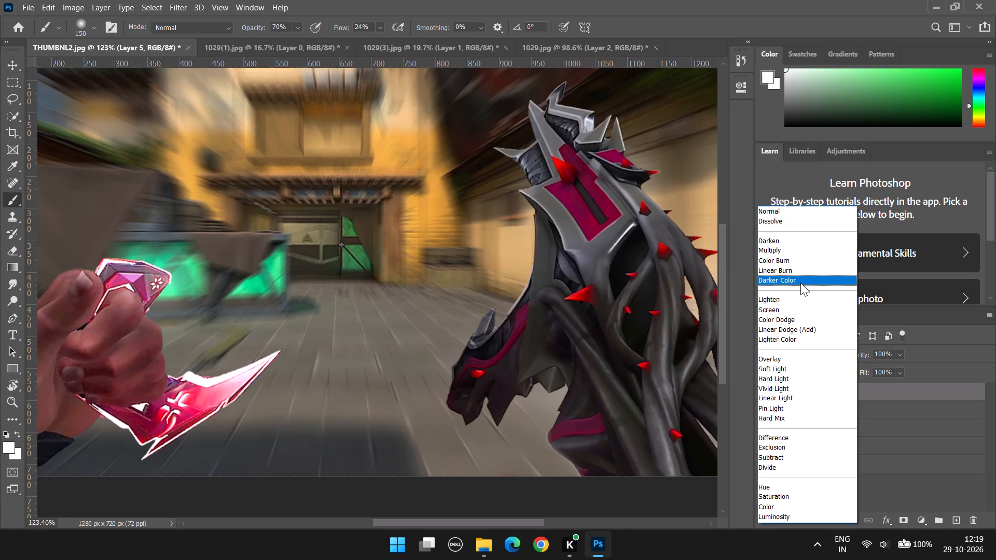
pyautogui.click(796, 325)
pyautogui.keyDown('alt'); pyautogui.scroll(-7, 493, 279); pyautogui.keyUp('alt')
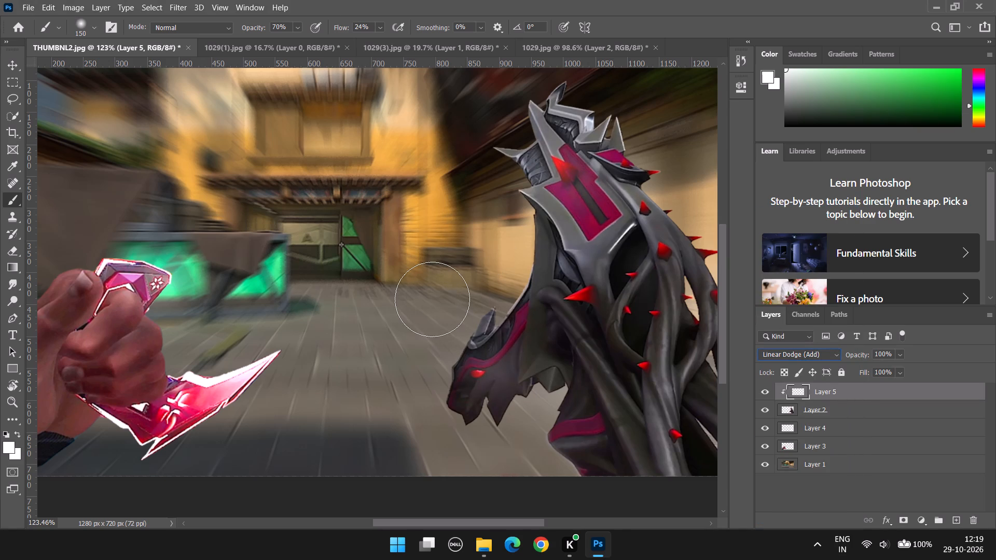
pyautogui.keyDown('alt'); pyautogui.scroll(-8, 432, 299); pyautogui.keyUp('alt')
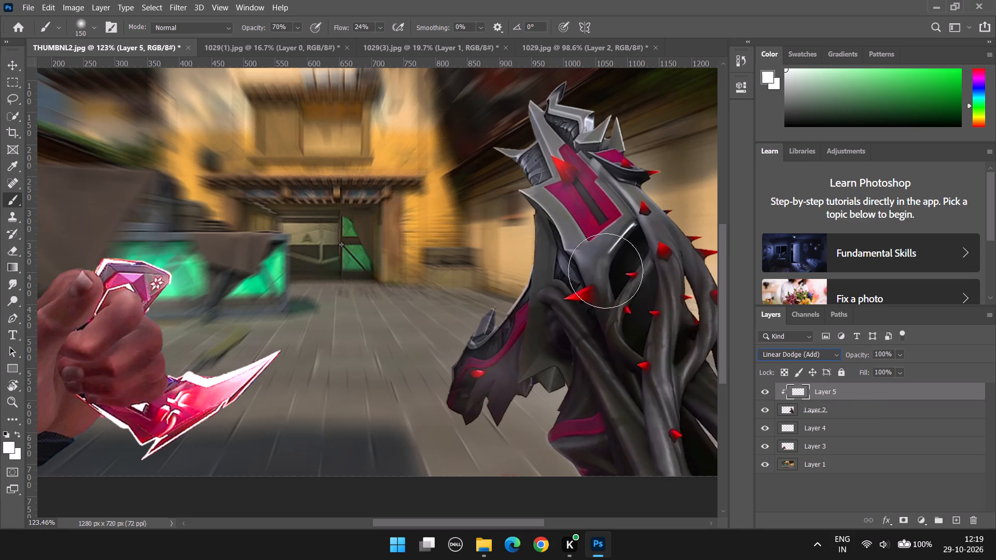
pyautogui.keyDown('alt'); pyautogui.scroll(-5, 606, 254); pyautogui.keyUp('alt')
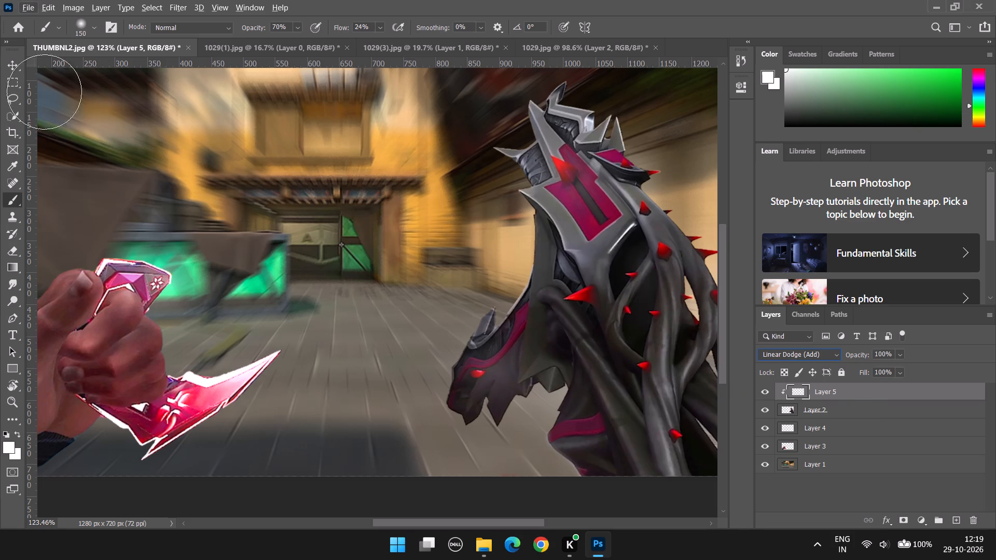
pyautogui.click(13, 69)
# Add another new layer on top of the stack and clip it to the creature cutout.
pyautogui.keyDown('alt'); pyautogui.scroll(-6, 300, 225); pyautogui.keyUp('alt')
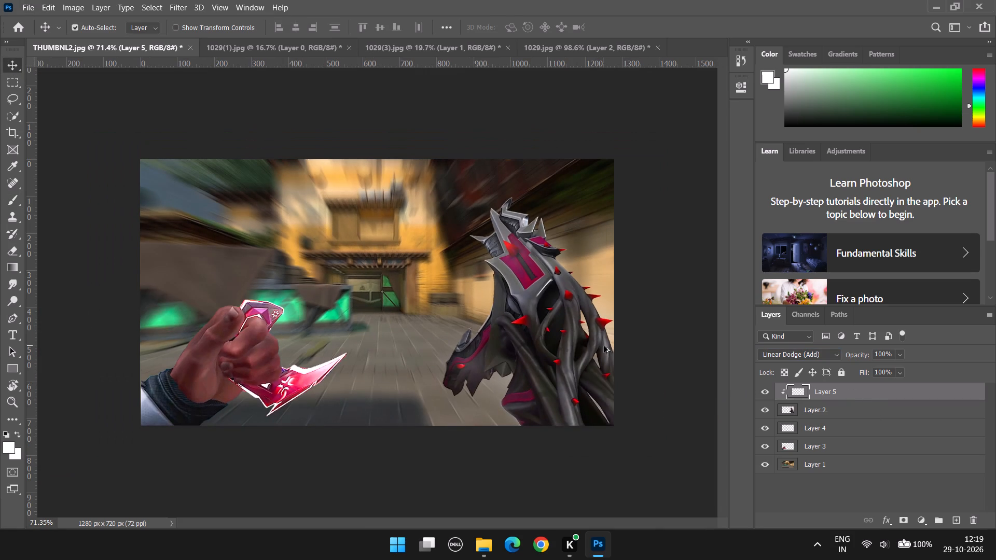
pyautogui.keyDown('alt'); pyautogui.scroll(2, 609, 398); pyautogui.keyUp('alt')
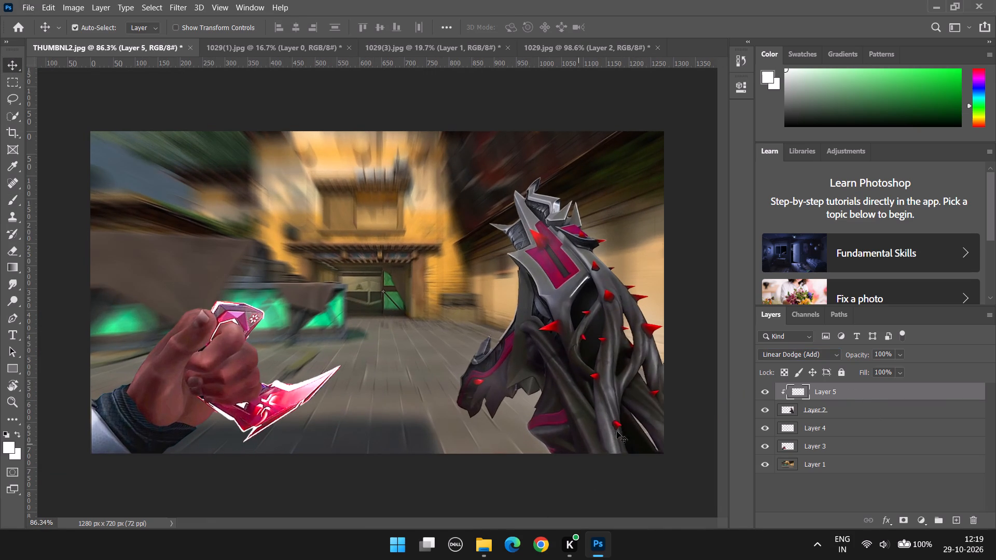
pyautogui.scroll(-3, 621, 430)
pyautogui.keyDown('alt'); pyautogui.scroll(2, 643, 289); pyautogui.keyUp('alt')
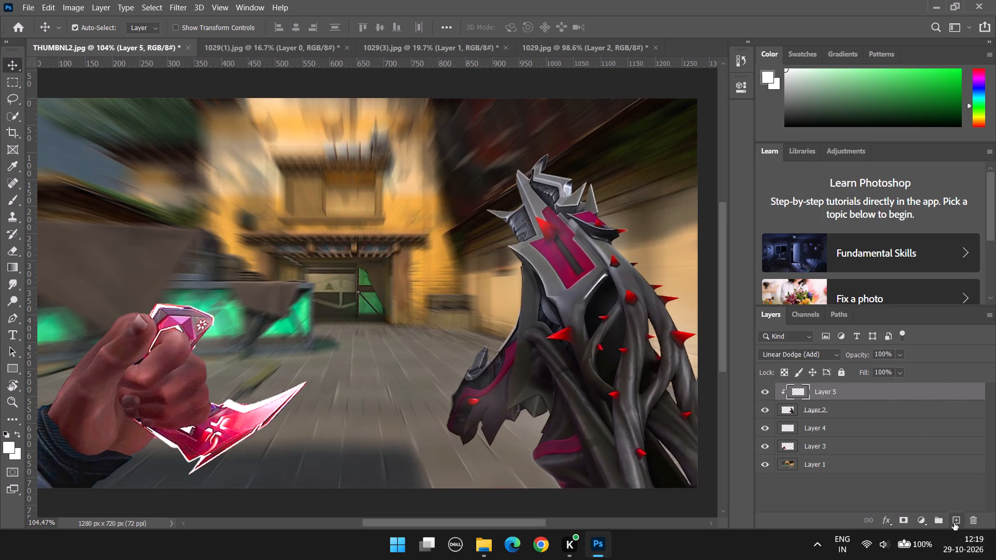
pyautogui.click(954, 522)
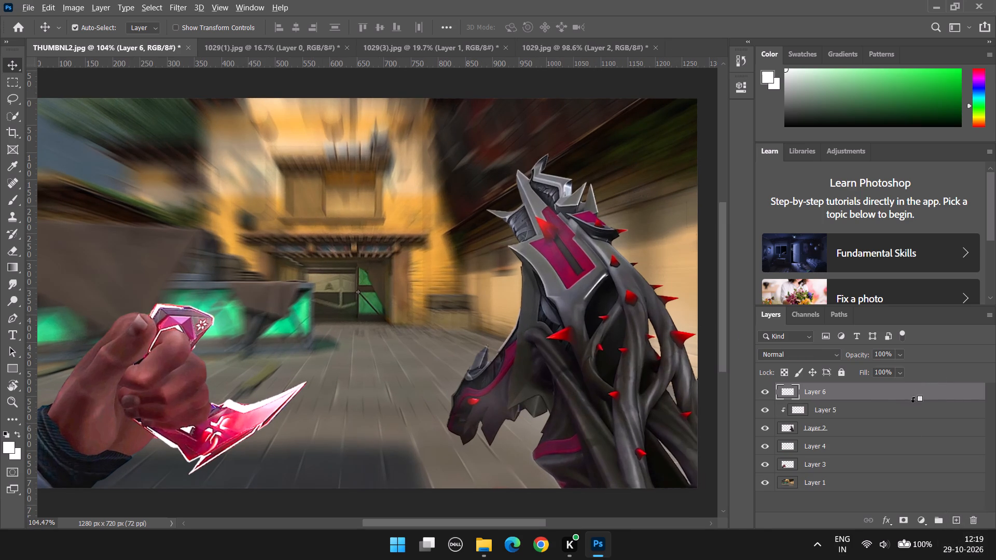
pyautogui.keyDown('alt'); pyautogui.click(913, 402); pyautogui.keyUp('alt')
# Sample the red of the creature's chest spike as the brush colour and lighten it to a coral red.
pyautogui.press('b')
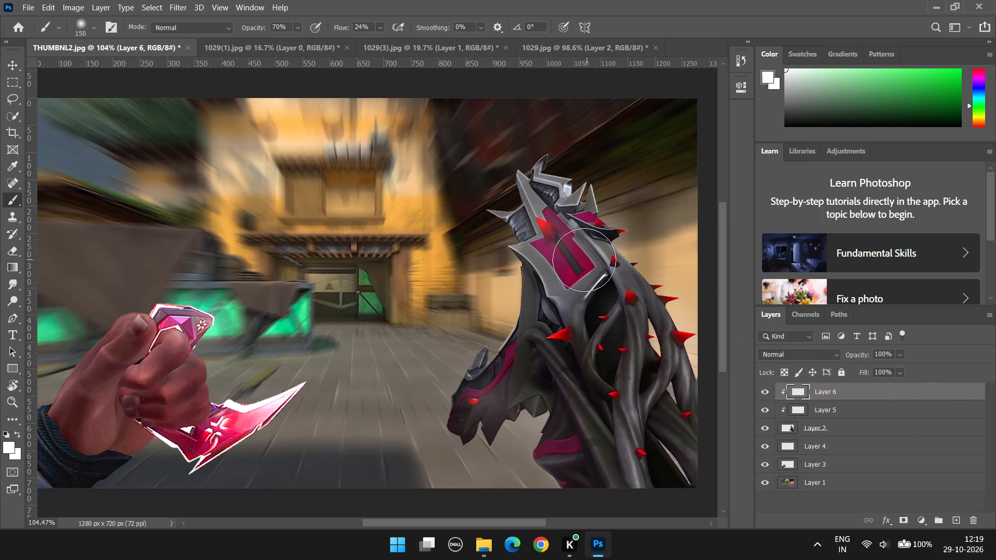
pyautogui.keyDown('alt'); pyautogui.click(538, 221); pyautogui.keyUp('alt')
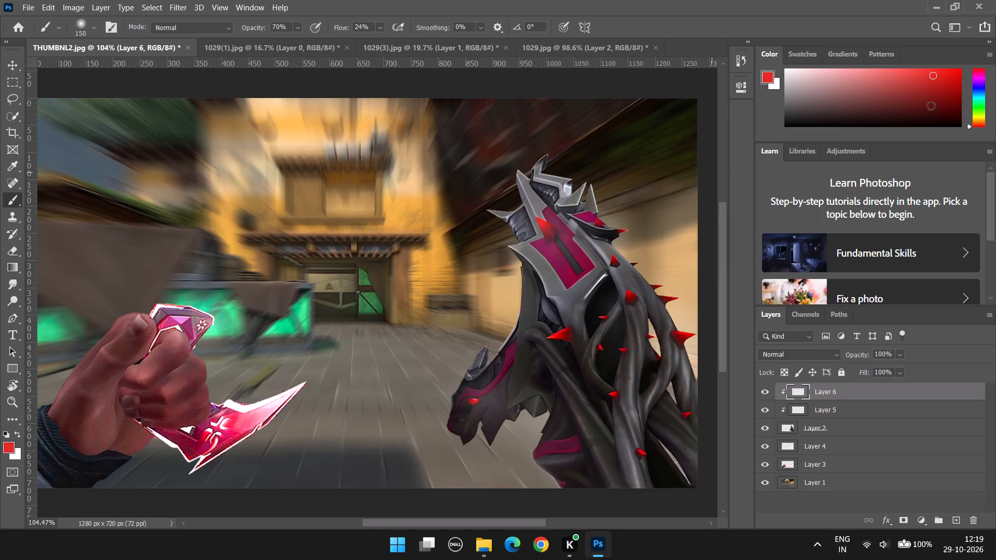
pyautogui.scroll(6, 940, 100)
pyautogui.moveTo(930, 72); pyautogui.dragTo(893, 41)
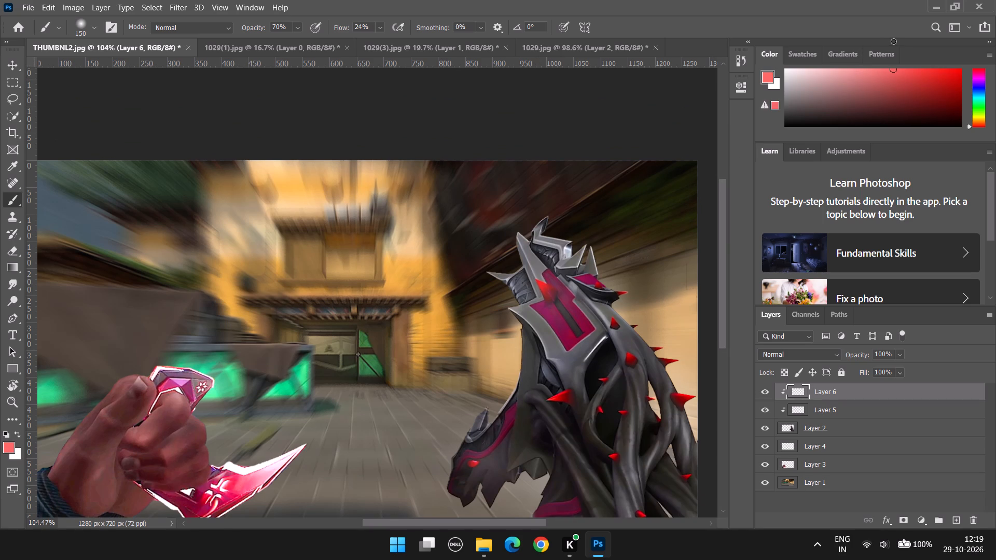
pyautogui.moveTo(893, 41); pyautogui.dragTo(900, 41)
# Dab soft coral red glow at size 150 around the spikes on the creature's chest, torso and clawed hand.
pyautogui.keyDown('alt'); pyautogui.scroll(4, 590, 296); pyautogui.keyUp('alt')
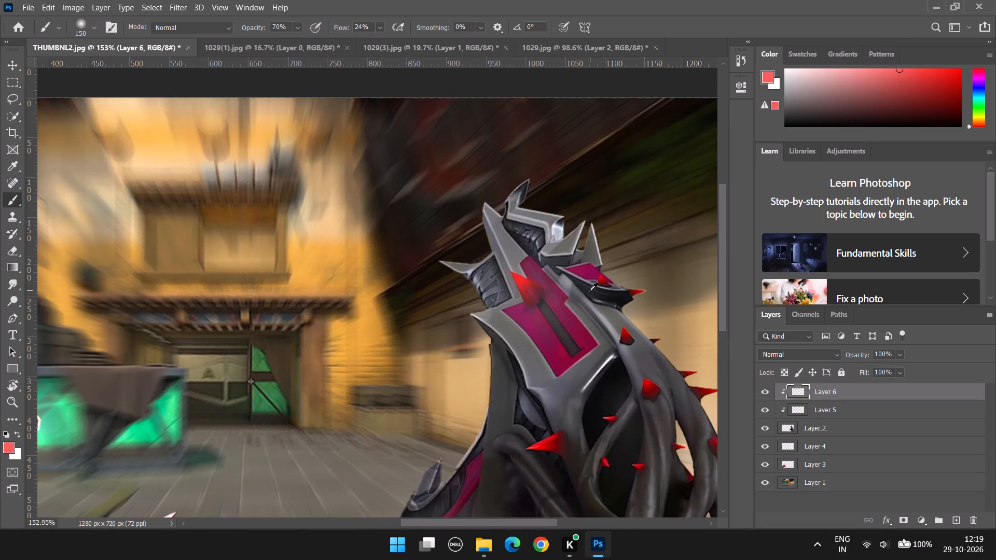
pyautogui.click(522, 286)
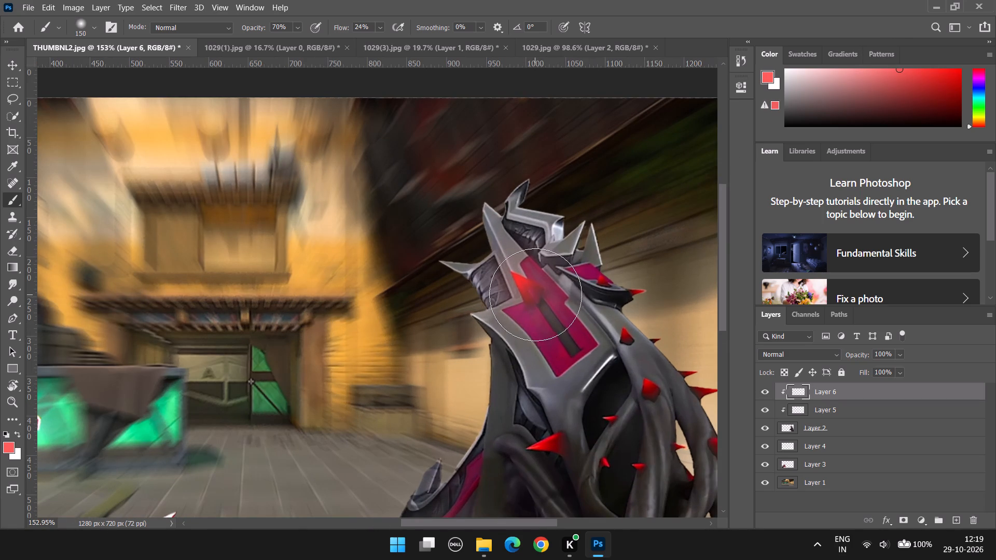
pyautogui.scroll(-4, 538, 297)
pyautogui.click(549, 399)
pyautogui.scroll(-11, 579, 403)
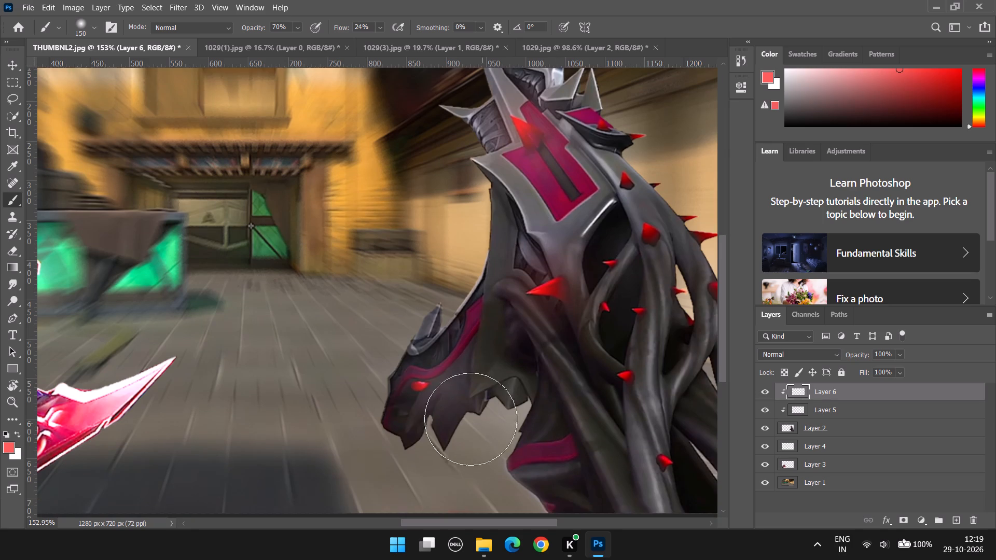
pyautogui.click(423, 383)
pyautogui.scroll(-3, 641, 421)
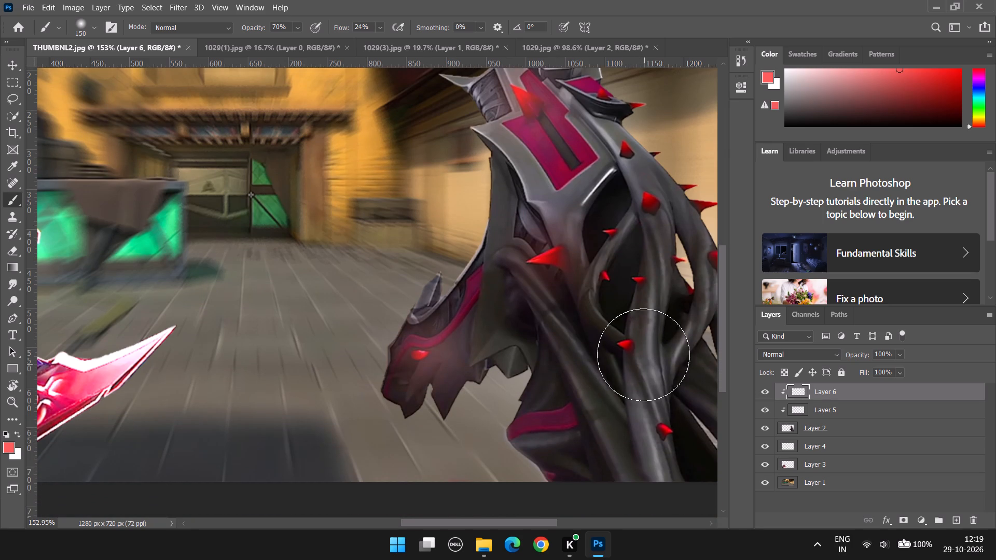
# Reduce the brush to size 100 and dab coral red glow around four spikes on the creature's tendrils.
pyautogui.write('[[')
pyautogui.click(632, 344)
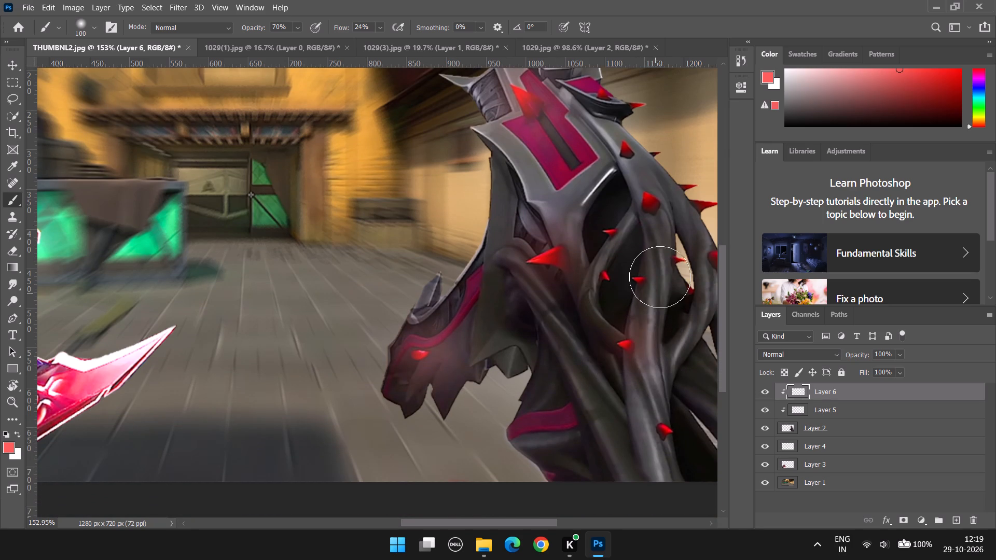
pyautogui.click(641, 273)
pyautogui.click(652, 193)
pyautogui.click(615, 152)
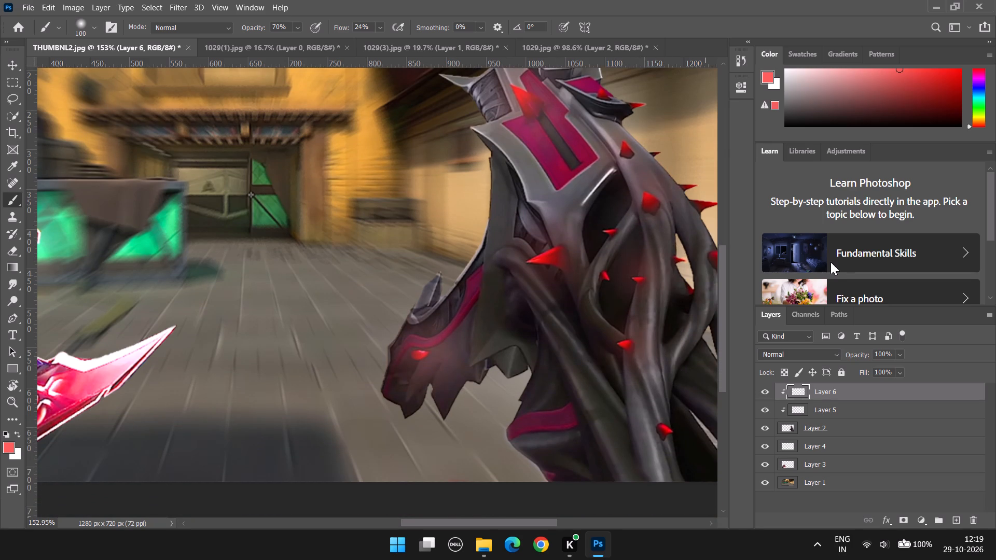
# Set the blend mode of the clipped red glow layer, Layer 6, to Linear Dodge (Add).
pyautogui.click(817, 351)
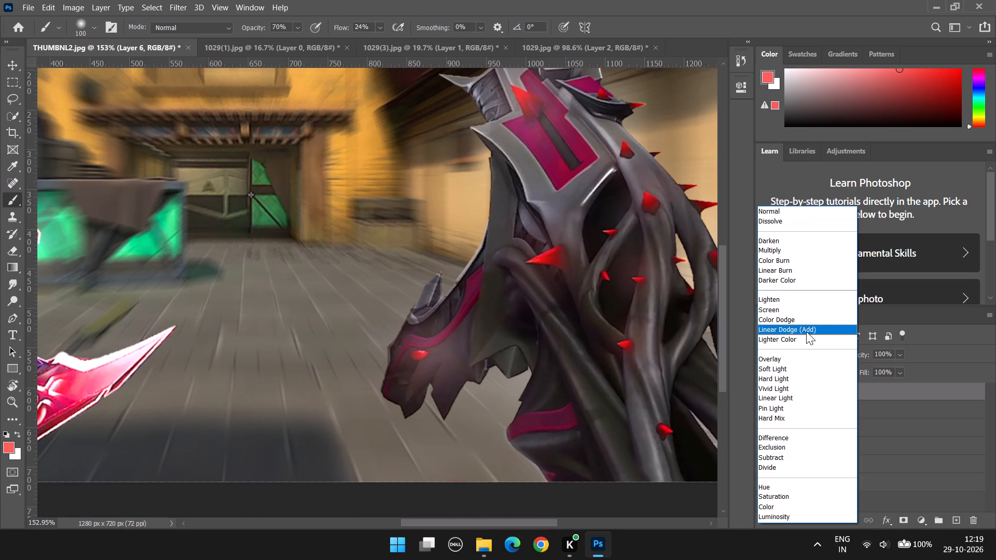
pyautogui.click(806, 331)
pyautogui.keyDown('alt'); pyautogui.scroll(-4, 555, 297); pyautogui.keyUp('alt')
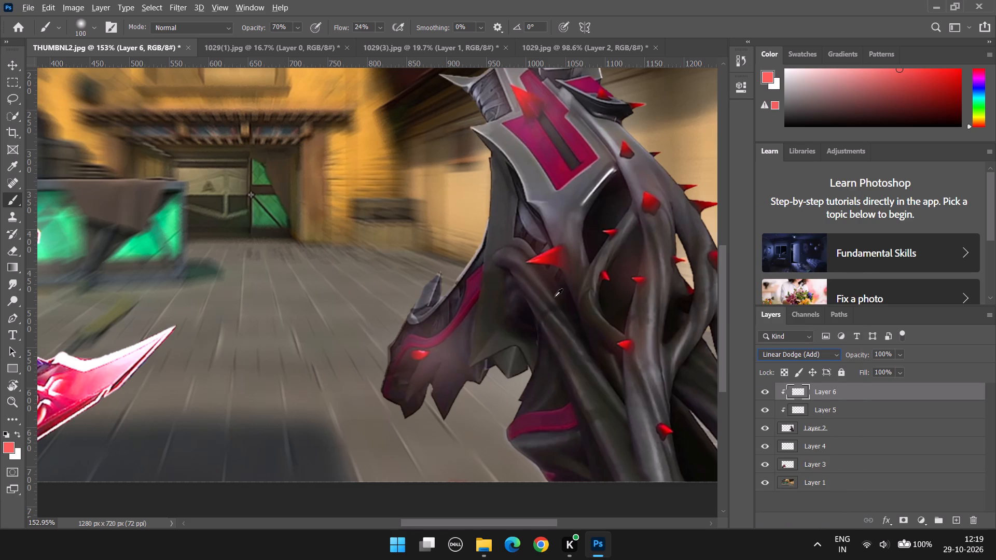
pyautogui.keyDown('alt'); pyautogui.scroll(-7, 555, 297); pyautogui.keyUp('alt')
pyautogui.keyDown('alt'); pyautogui.scroll(-4, 86, 389); pyautogui.keyUp('alt')
pyautogui.click(13, 66)
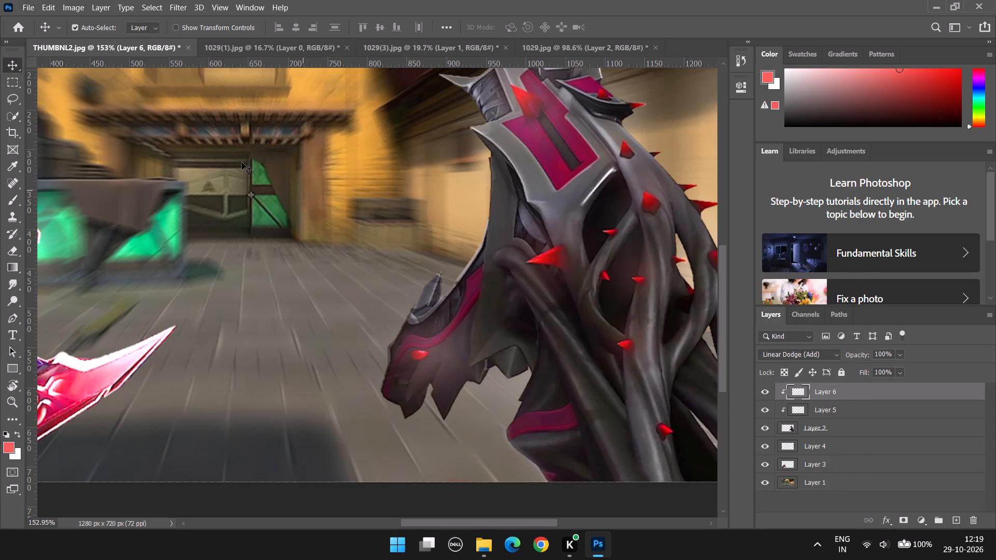
# Compare the creature with and without the white light layer, Layer 5, toggling its visibility and undoing several of the toggles.
pyautogui.keyDown('alt'); pyautogui.scroll(-8, 477, 213); pyautogui.keyUp('alt')
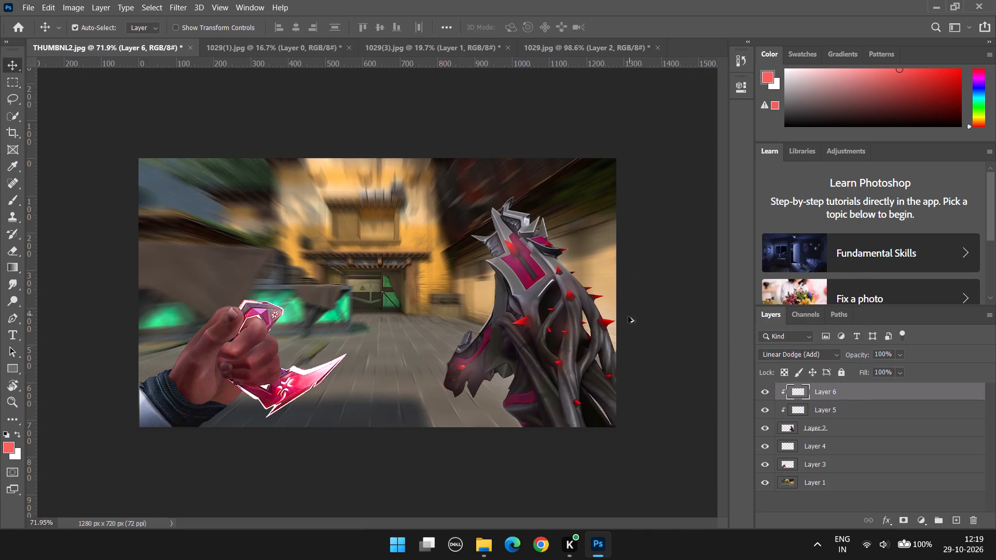
pyautogui.keyDown('alt'); pyautogui.scroll(2, 628, 317); pyautogui.keyUp('alt')
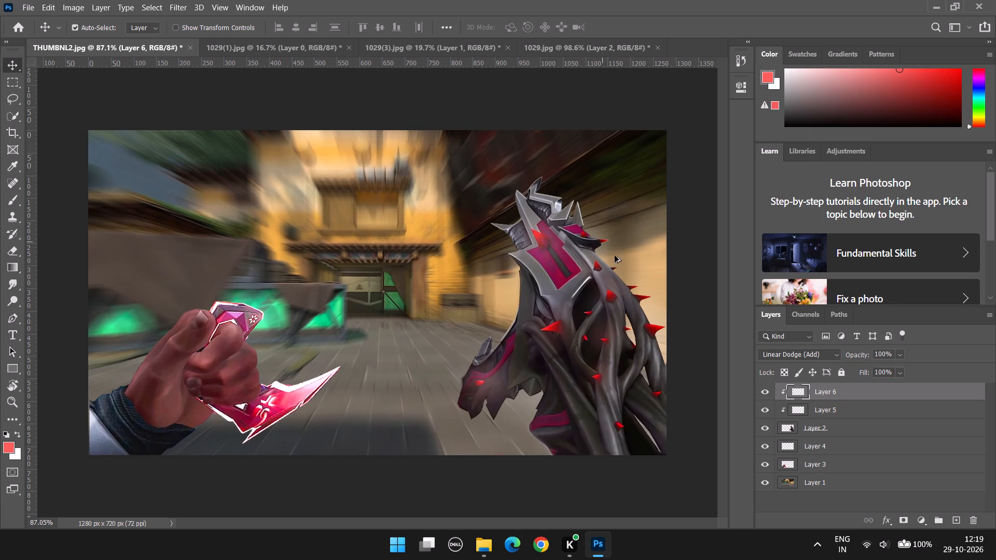
pyautogui.keyDown('alt'); pyautogui.scroll(2, 459, 396); pyautogui.keyUp('alt')
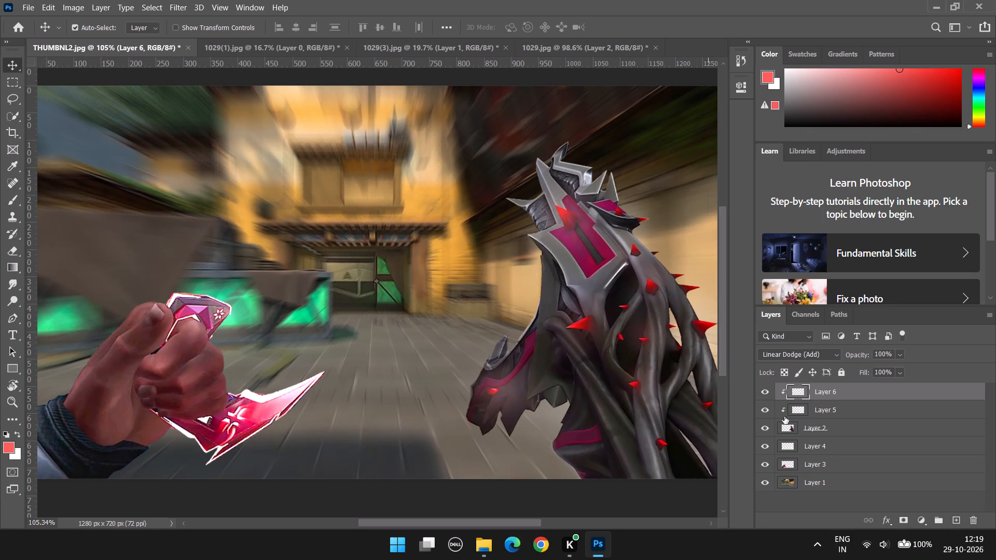
pyautogui.click(765, 412)
pyautogui.click(763, 412)
pyautogui.click(763, 413)
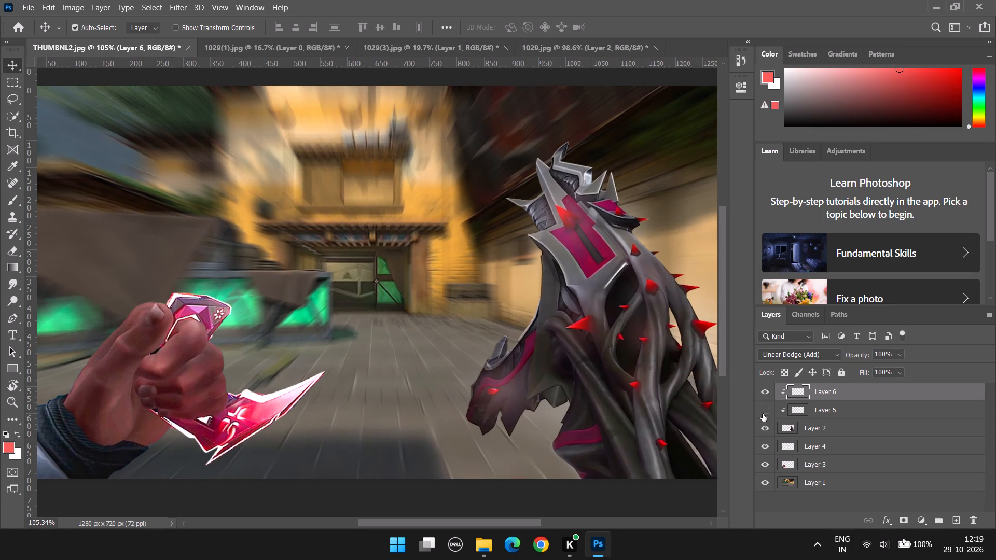
pyautogui.click(762, 414)
pyautogui.click(762, 415)
pyautogui.hotkey('ctrl', 'z')
pyautogui.hotkey('ctrl', 'z')
pyautogui.hotkey('ctrl', 'z')
pyautogui.hotkey('ctrl', 'z')
pyautogui.hotkey('ctrl', 'z')
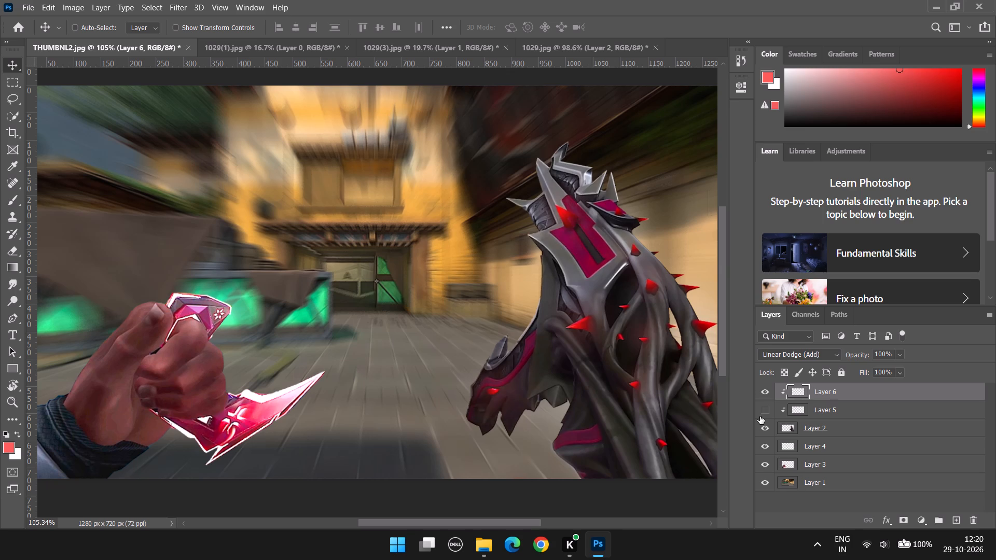
# Delete the clipped white light layer, Layer 5.
pyautogui.click(865, 417)
pyautogui.press('Delete')
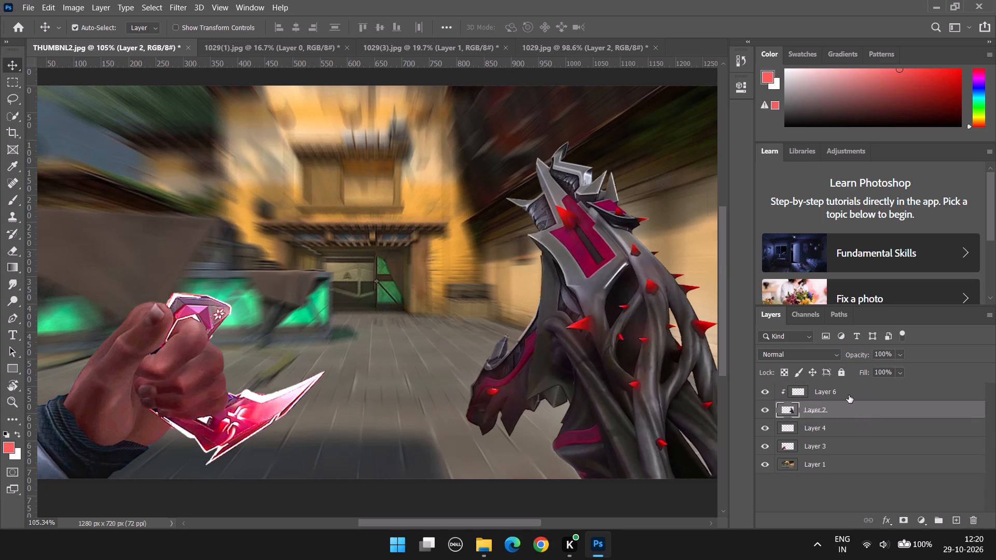
# Set the blend mode of the clipped red glow layer, Layer 6, to Hard Mix.
pyautogui.click(849, 393)
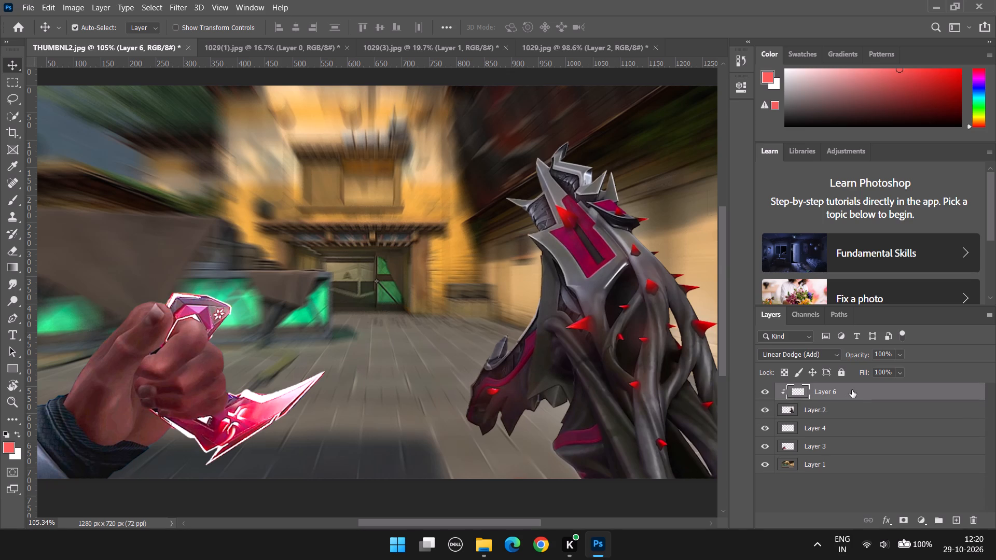
pyautogui.click(826, 354)
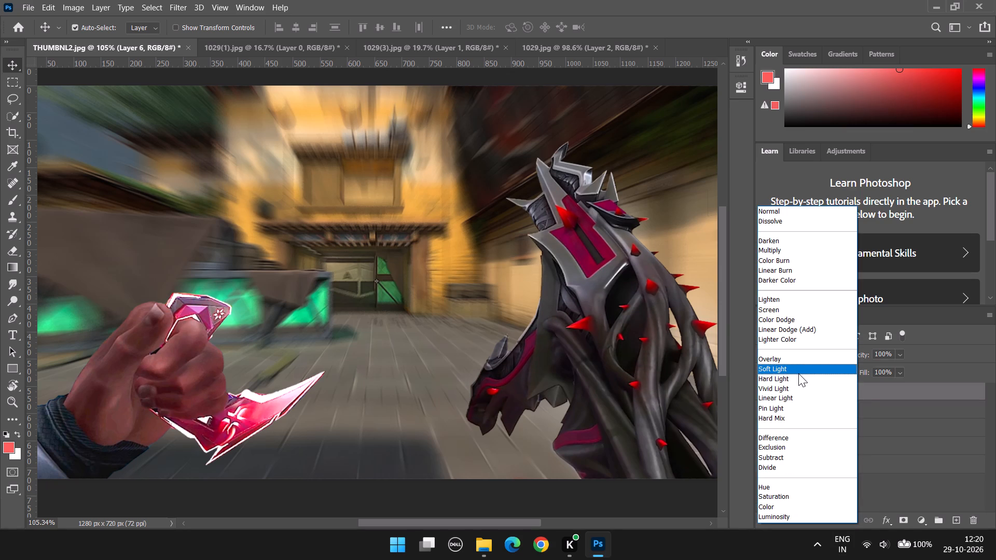
pyautogui.click(797, 418)
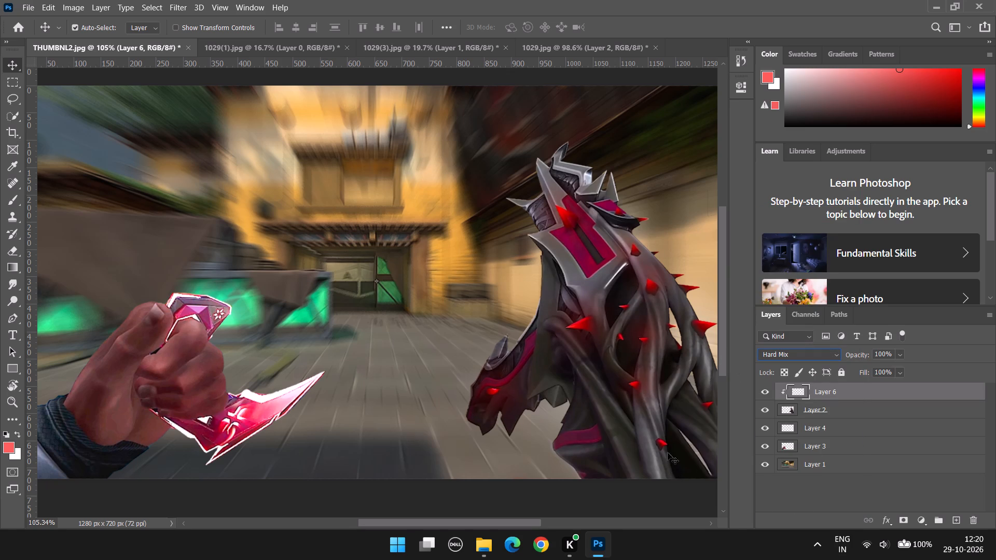
pyautogui.keyDown('alt'); pyautogui.scroll(3, 681, 449); pyautogui.keyUp('alt')
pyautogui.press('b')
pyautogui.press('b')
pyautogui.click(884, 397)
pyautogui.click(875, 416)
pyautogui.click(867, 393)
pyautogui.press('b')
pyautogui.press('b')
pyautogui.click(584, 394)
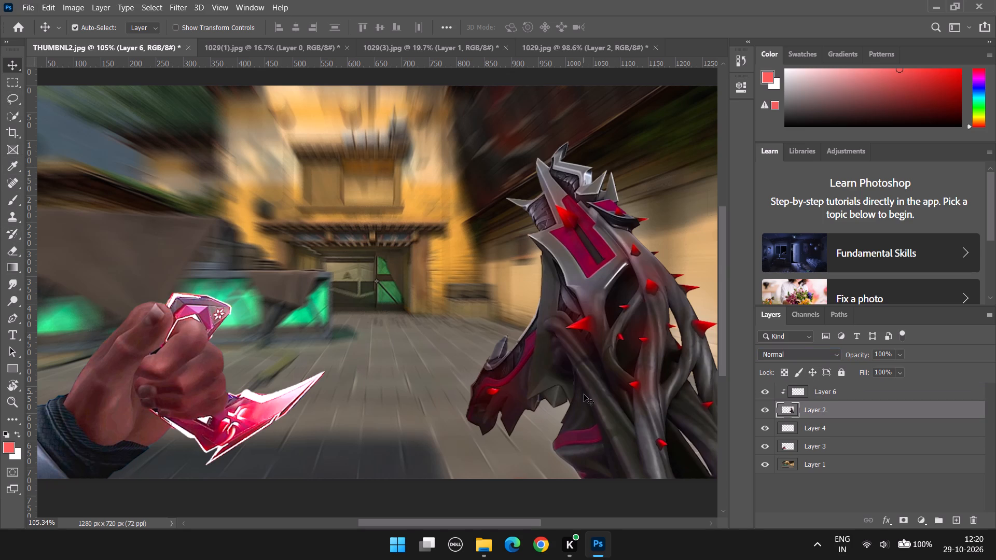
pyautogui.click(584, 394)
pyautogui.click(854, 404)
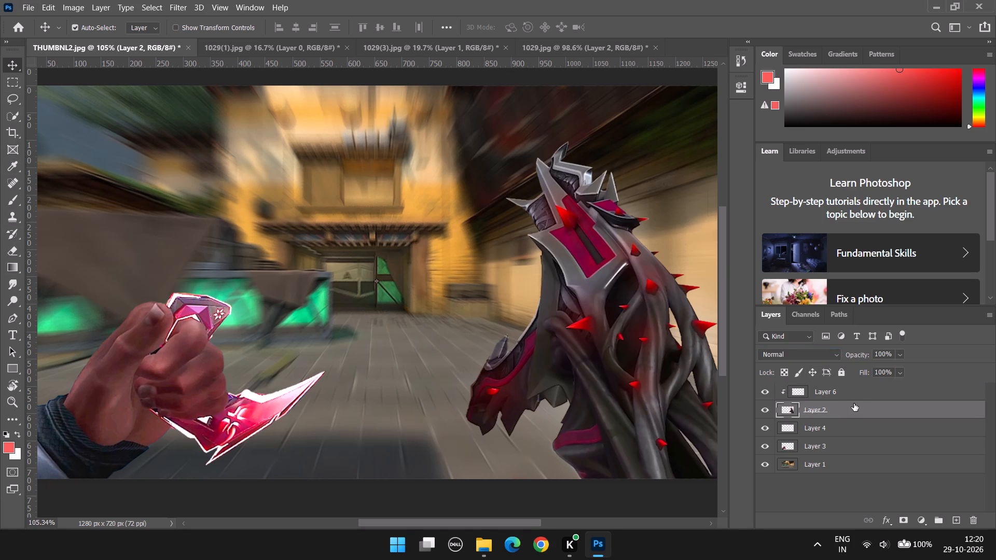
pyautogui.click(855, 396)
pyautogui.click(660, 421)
# On Layer 6, reduce the brush to size 70 and dab coral red glow on the lowest spike of the central tendril.
pyautogui.click(865, 396)
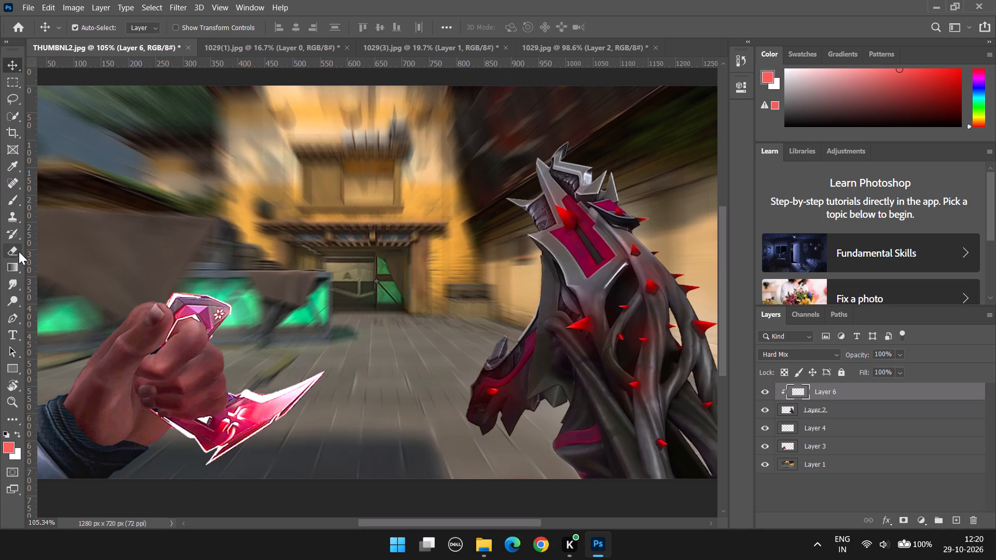
pyautogui.click(15, 202)
pyautogui.keyDown('alt'); pyautogui.scroll(4, 686, 413); pyautogui.keyUp('alt')
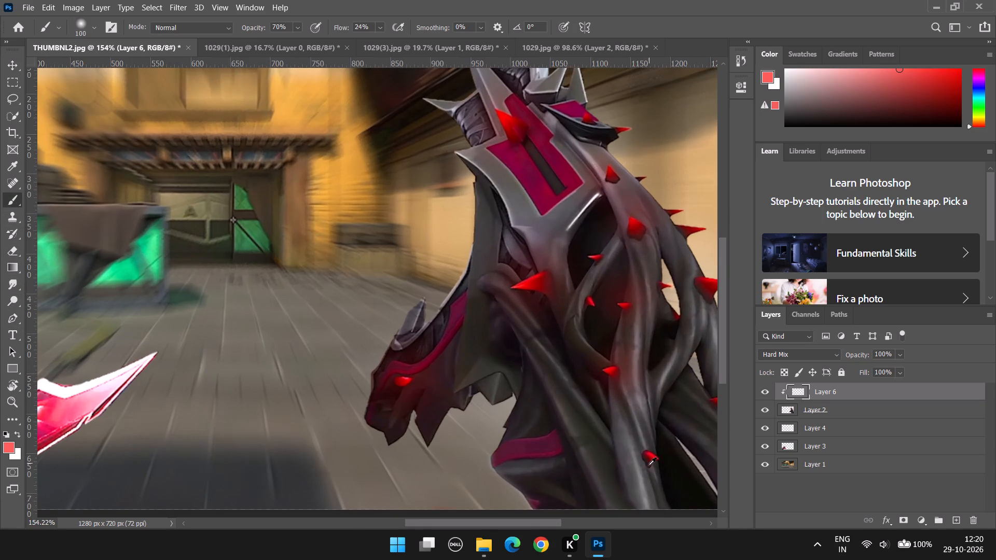
pyautogui.press('[')
pyautogui.write('[[')
pyautogui.click(650, 458)
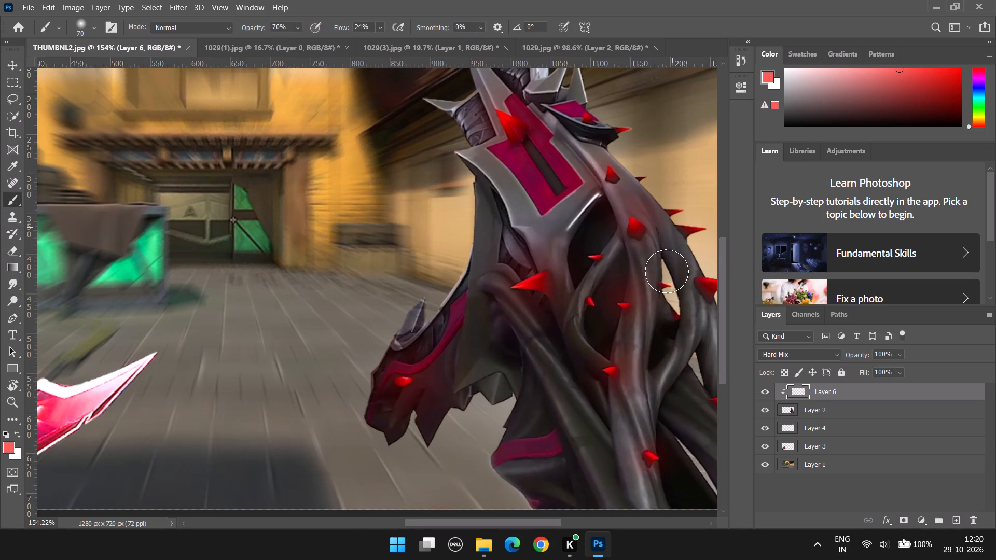
pyautogui.keyDown('alt'); pyautogui.scroll(-2, 653, 344); pyautogui.keyUp('alt')
pyautogui.keyDown('alt'); pyautogui.scroll(-4, 664, 475); pyautogui.keyUp('alt')
pyautogui.keyDown('alt'); pyautogui.scroll(-4, 724, 374); pyautogui.keyUp('alt')
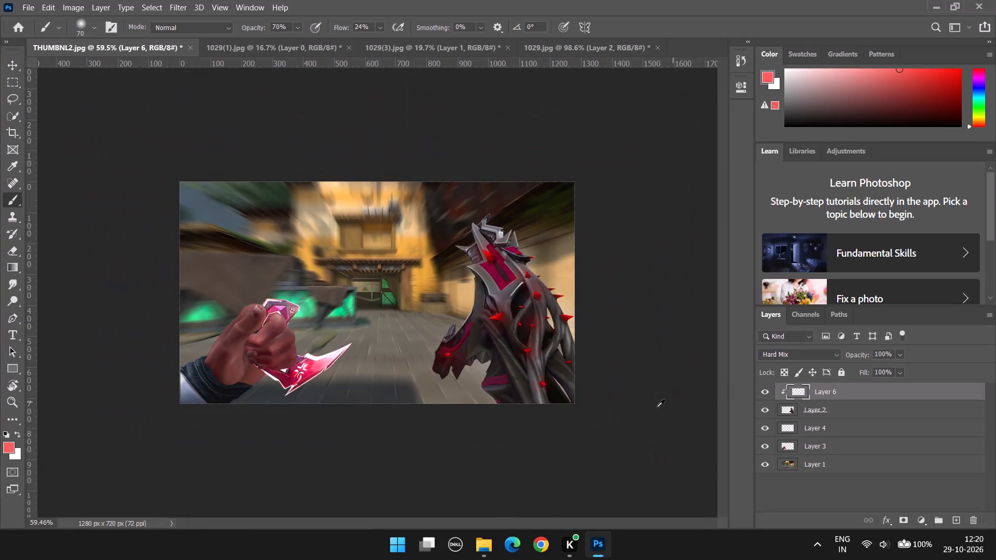
# Reduce the brush to size 40 and dab red glow on the small lower spike and large upper spike of the outer tendril.
pyautogui.keyDown('alt'); pyautogui.scroll(4, 644, 419); pyautogui.keyUp('alt')
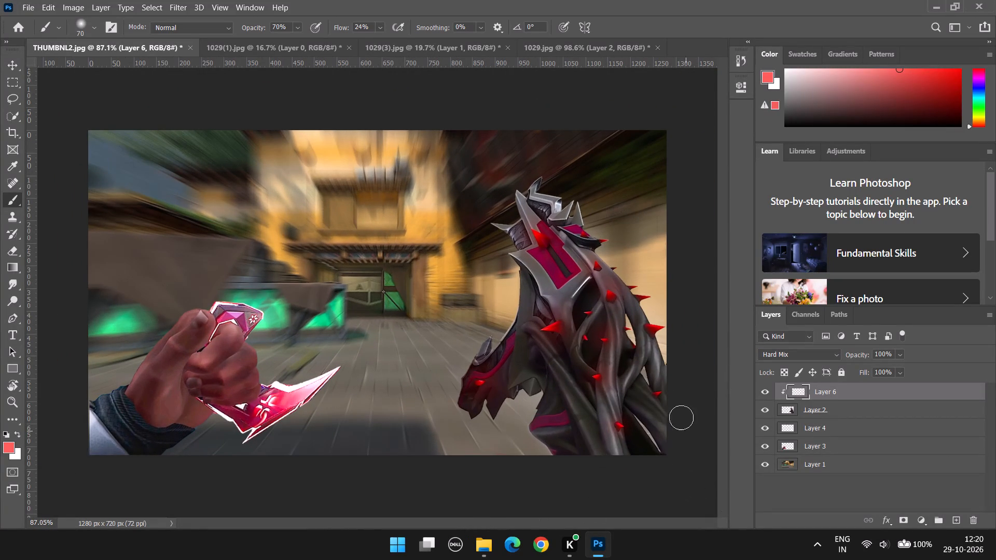
pyautogui.keyDown('alt'); pyautogui.scroll(15, 680, 402); pyautogui.keyUp('alt')
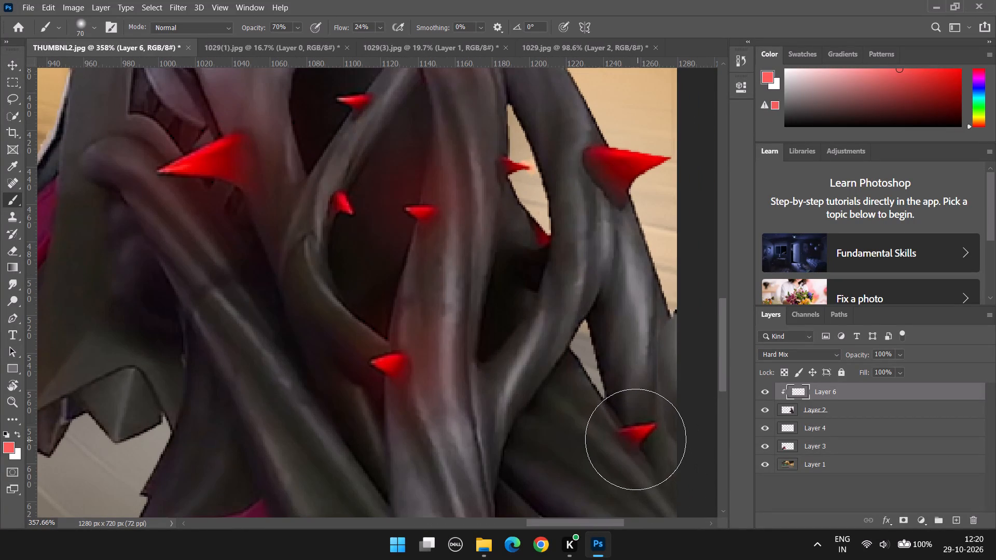
pyautogui.press('[')
pyautogui.press('[')
pyautogui.press('[')
pyautogui.press('[')
pyautogui.click(638, 431)
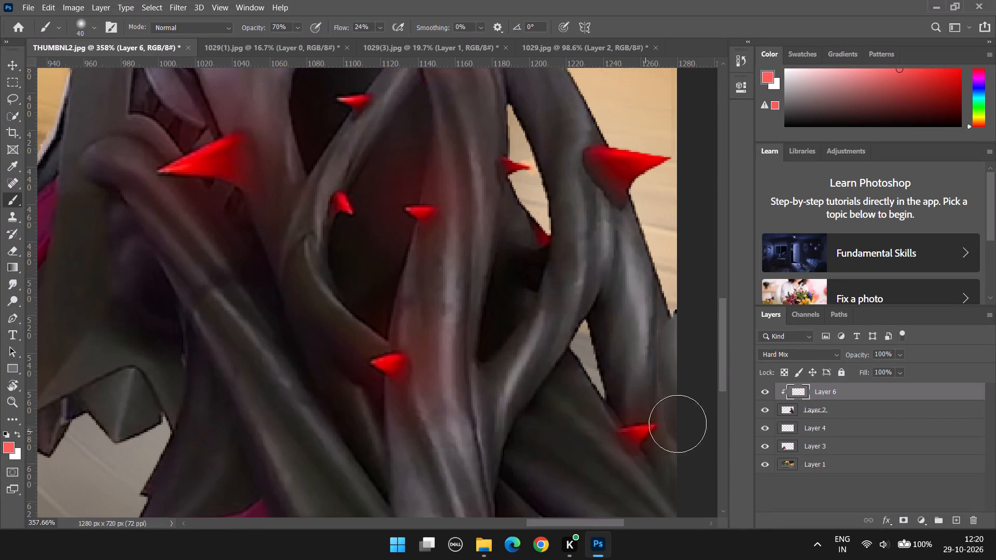
pyautogui.click(611, 171)
pyautogui.click(639, 167)
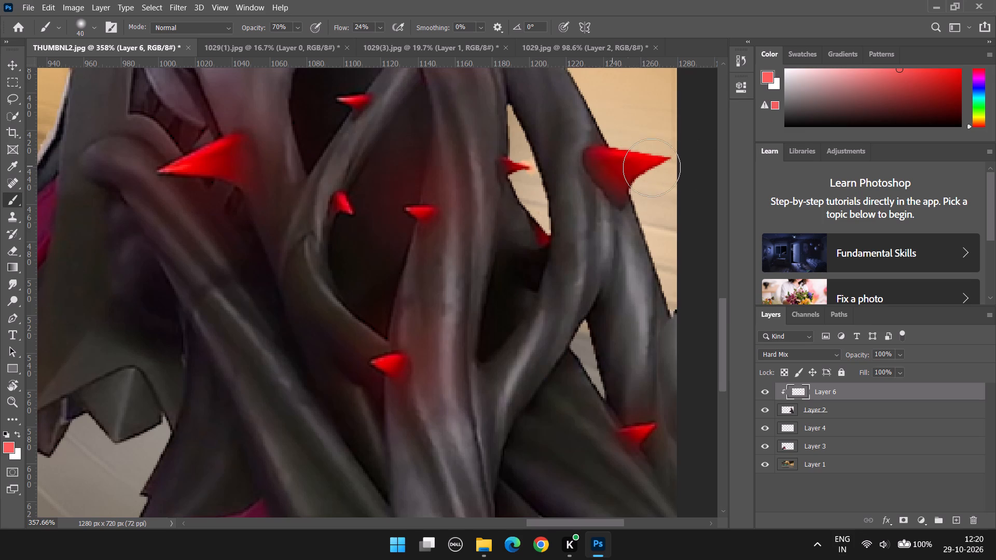
# Dab red glow on the spikes along the creature's upper outer edge, and undo the last dab.
pyautogui.scroll(12, 561, 232)
pyautogui.click(582, 163)
pyautogui.scroll(6, 489, 191)
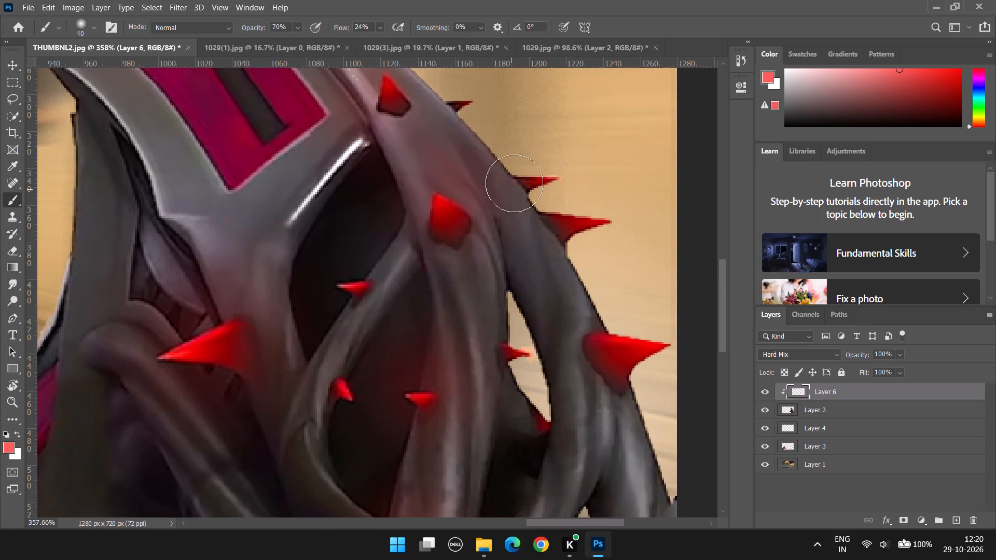
pyautogui.click(533, 173)
pyautogui.click(447, 99)
pyautogui.keyDown('alt'); pyautogui.scroll(-6, 294, 208); pyautogui.keyUp('alt')
pyautogui.keyDown('alt'); pyautogui.scroll(5, 195, 163); pyautogui.keyUp('alt')
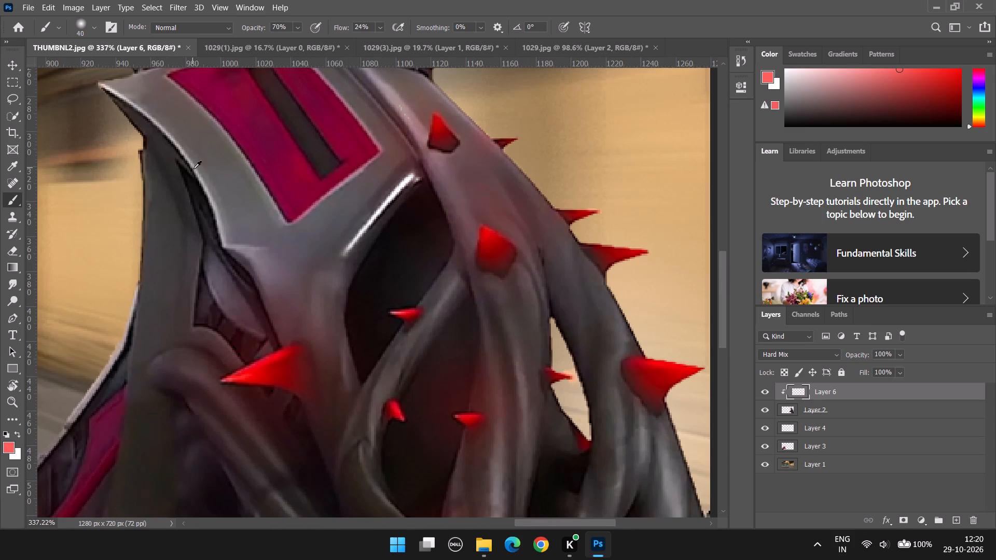
pyautogui.hotkey('ctrl', 'z')
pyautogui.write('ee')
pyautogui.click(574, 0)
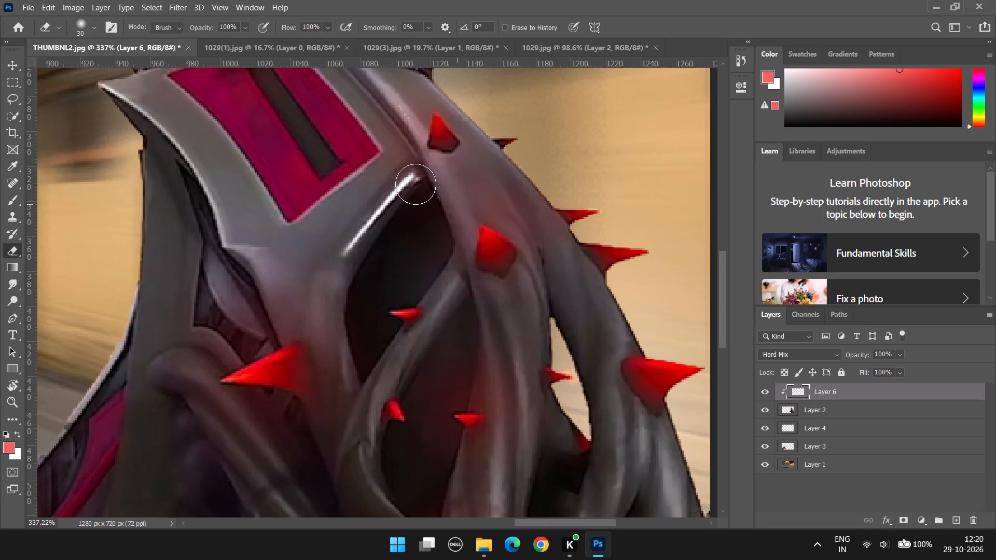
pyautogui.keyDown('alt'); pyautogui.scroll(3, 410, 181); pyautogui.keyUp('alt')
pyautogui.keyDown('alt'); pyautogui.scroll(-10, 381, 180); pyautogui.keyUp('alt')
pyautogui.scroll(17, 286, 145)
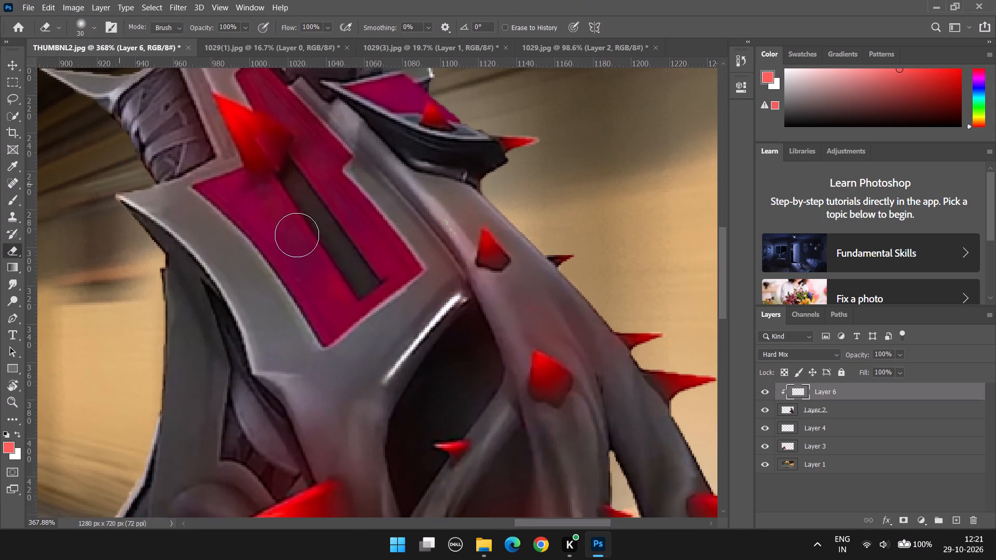
# Enlarge the brush to size 150, set its opacity to 21%, and dab soft red glow over the creature's magenta armour plate.
pyautogui.write(']]]]')
pyautogui.press(']')
pyautogui.press(']')
pyautogui.press(']')
pyautogui.write(']]]')
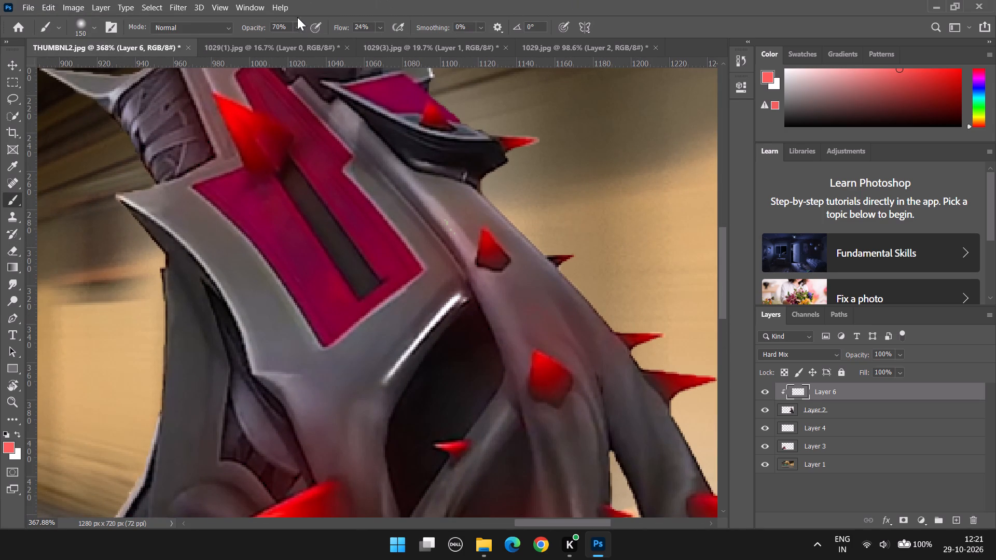
pyautogui.click(294, 27)
pyautogui.click(279, 38)
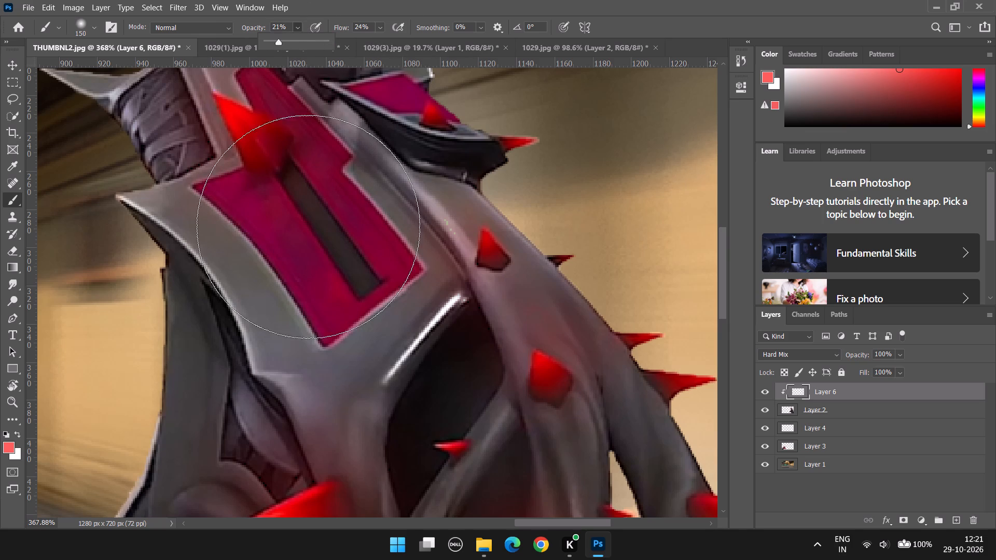
pyautogui.click(312, 235)
pyautogui.keyDown('alt'); pyautogui.scroll(-14, 397, 271); pyautogui.keyUp('alt')
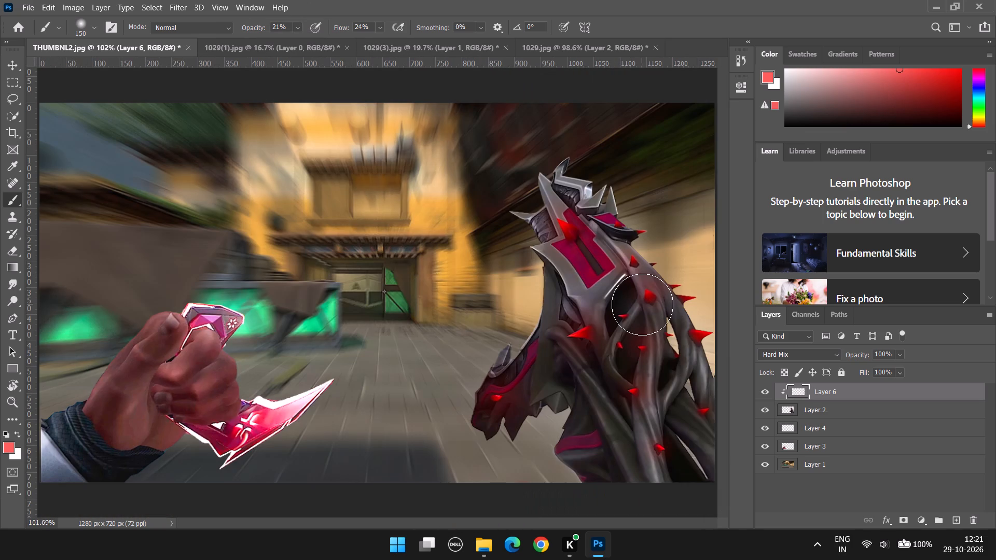
pyautogui.keyDown('alt'); pyautogui.scroll(-5, 570, 220); pyautogui.keyUp('alt')
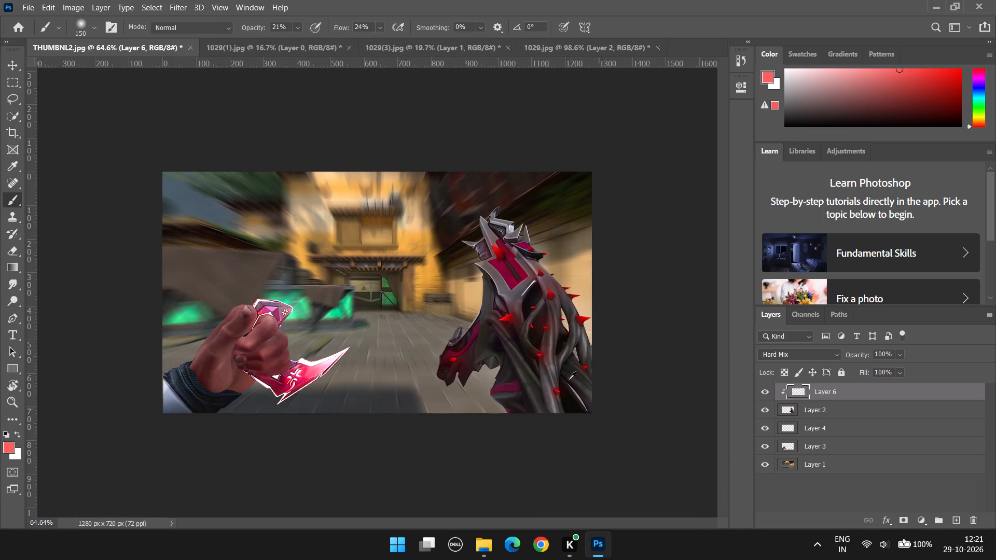
pyautogui.keyDown('alt'); pyautogui.scroll(-4, 575, 366); pyautogui.keyUp('alt')
pyautogui.keyDown('alt'); pyautogui.scroll(4, 569, 370); pyautogui.keyUp('alt')
# Add a new layer above Layer 6 and clip it to the creature layer.
pyautogui.click(957, 523)
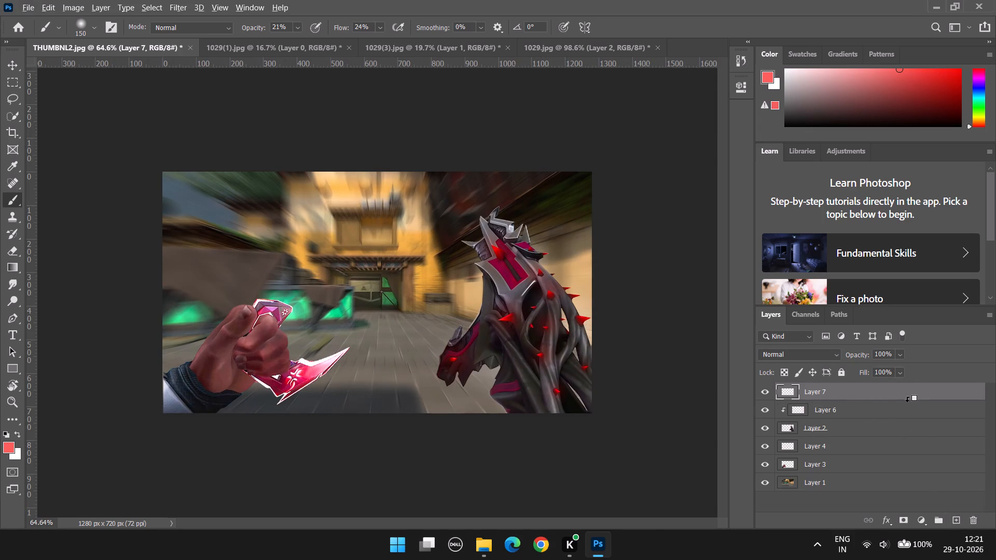
pyautogui.keyDown('alt'); pyautogui.click(907, 402); pyautogui.keyUp('alt')
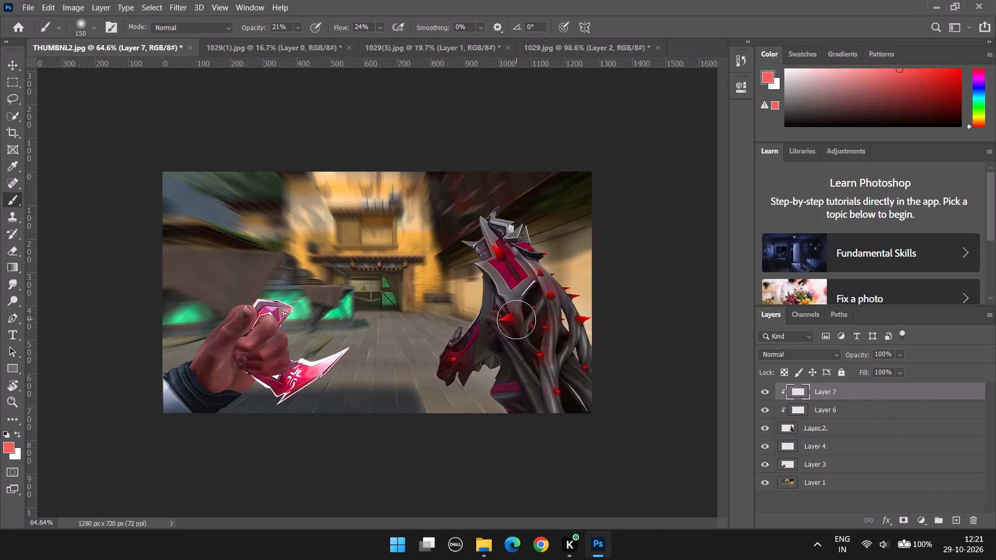
# With a white brush at size 150, dab soft light on the creature's lower tendrils, inner edge and head on Layer 7.
pyautogui.press('b')
pyautogui.scroll(5, 843, 99)
pyautogui.moveTo(818, 86); pyautogui.dragTo(672, 0)
pyautogui.keyDown('alt'); pyautogui.scroll(6, 594, 359); pyautogui.keyUp('alt')
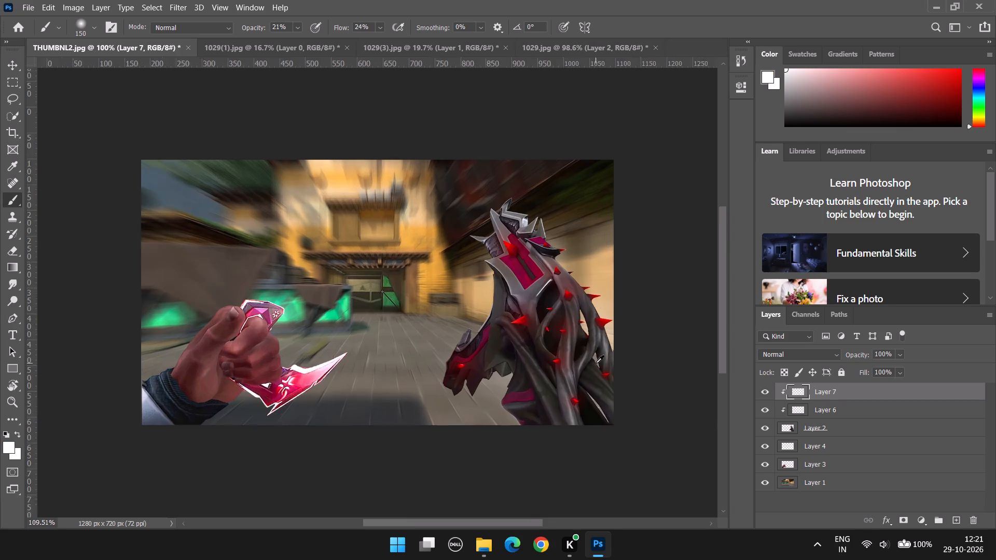
pyautogui.keyDown('alt'); pyautogui.scroll(5, 645, 448); pyautogui.keyUp('alt')
pyautogui.scroll(-4, 690, 470)
pyautogui.keyDown('alt'); pyautogui.scroll(3, 667, 397); pyautogui.keyUp('alt')
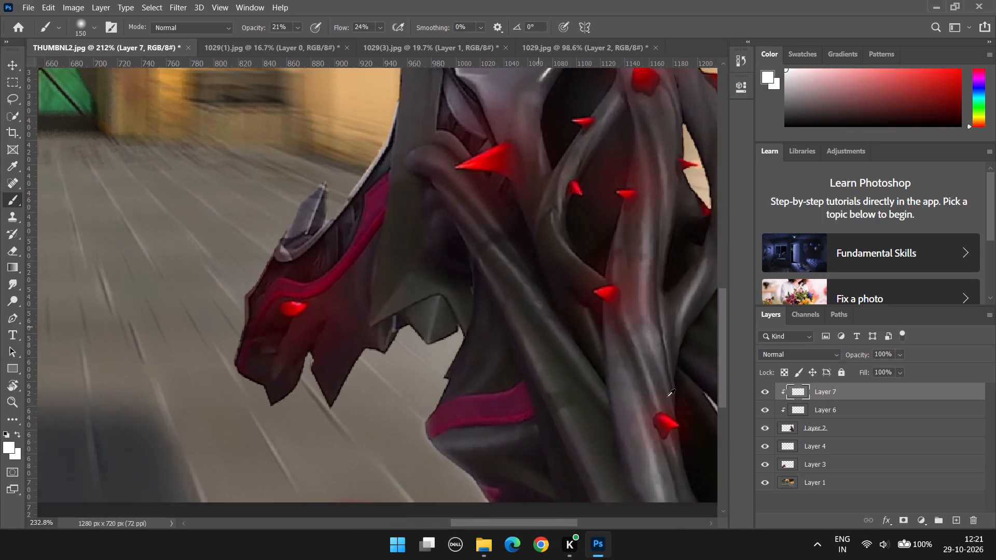
pyautogui.click(659, 401)
pyautogui.keyDown('alt'); pyautogui.scroll(-4, 551, 390); pyautogui.keyUp('alt')
pyautogui.keyDown('alt'); pyautogui.scroll(-4, 610, 387); pyautogui.keyUp('alt')
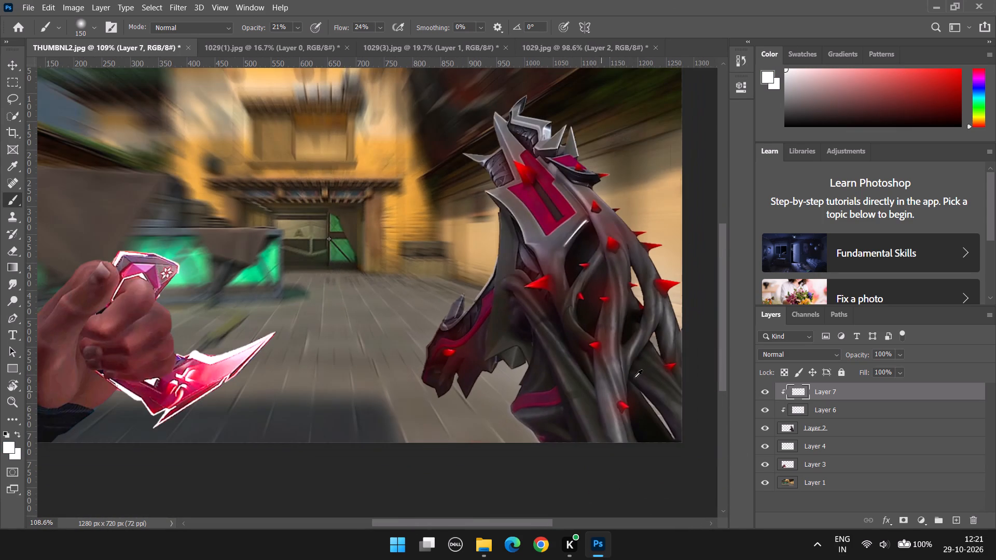
pyautogui.scroll(3, 486, 263)
pyautogui.click(504, 280)
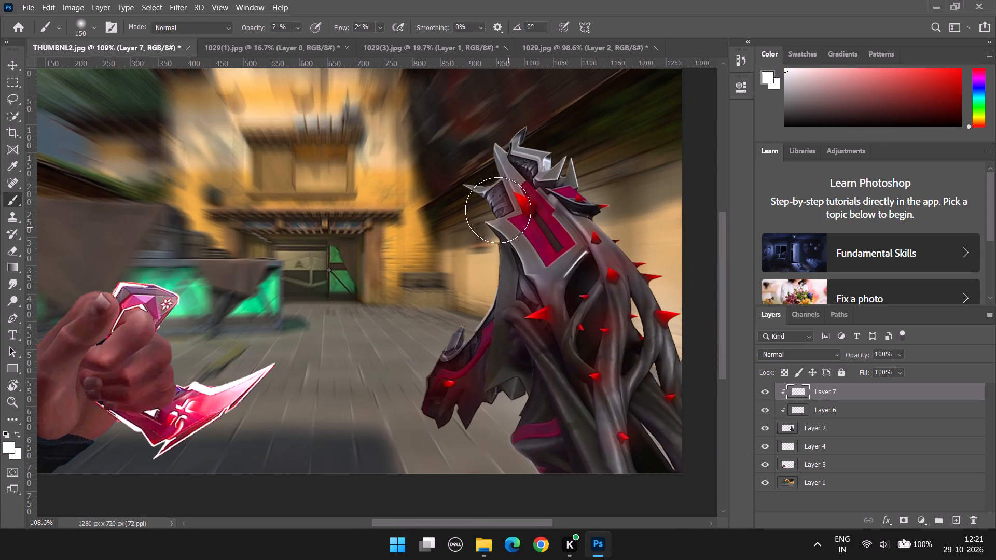
pyautogui.click(488, 189)
# Reduce the white brush to size 100 and dab soft light on the creature's outer tendril below the large spike.
pyautogui.scroll(-8, 661, 330)
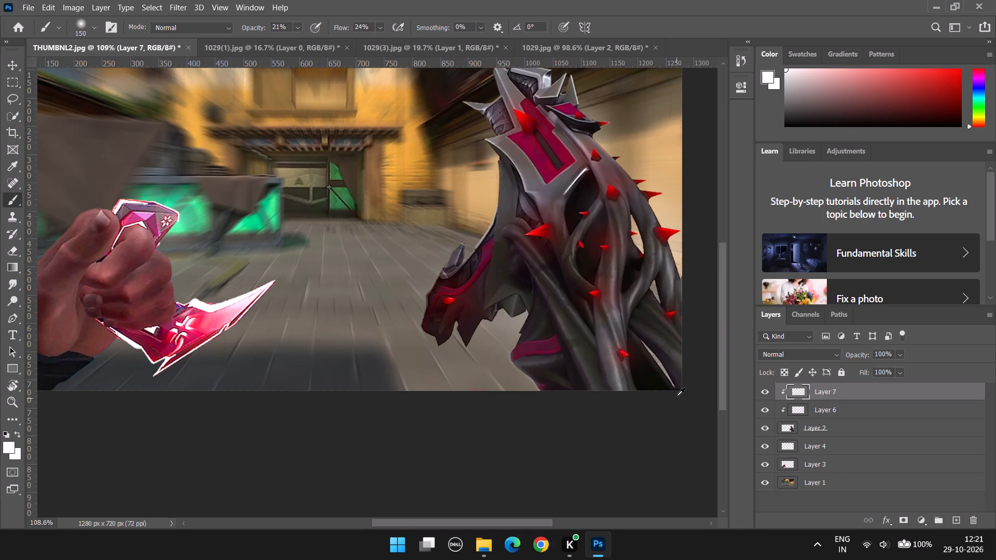
pyautogui.keyDown('alt'); pyautogui.scroll(6, 694, 365); pyautogui.keyUp('alt')
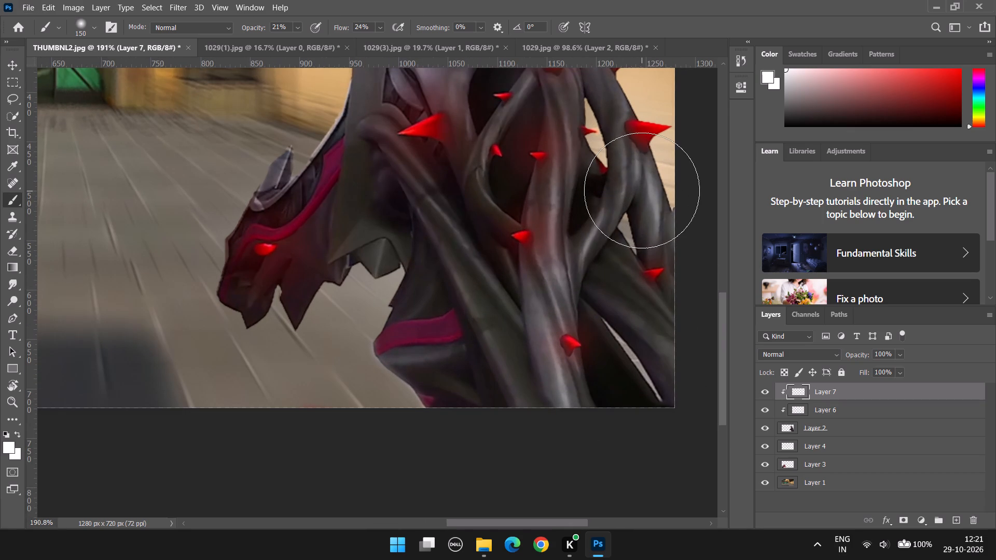
pyautogui.write('[[')
pyautogui.click(649, 198)
pyautogui.click(645, 181)
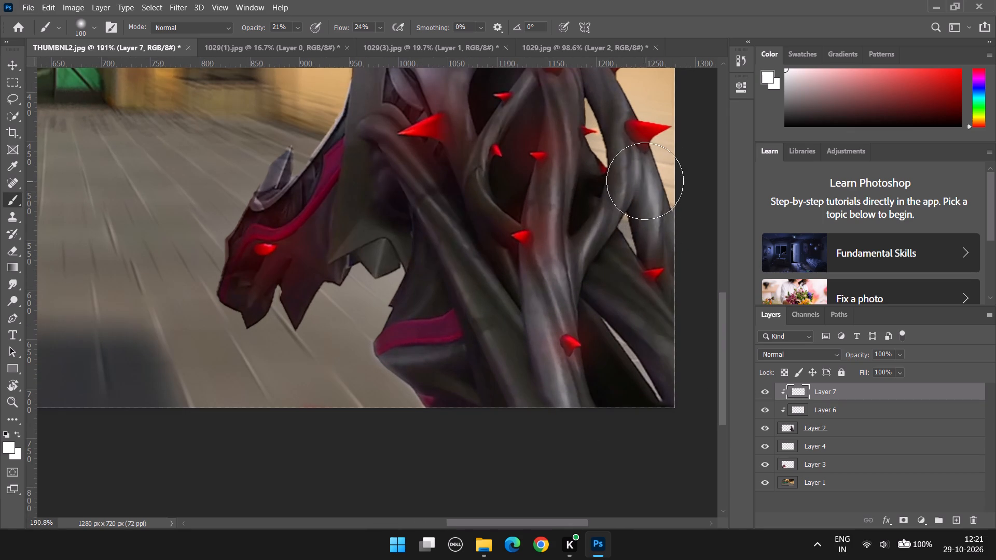
# Brush soft white light along the grey armour plate's edges and the cloak edge beneath it on Layer 7.
pyautogui.scroll(6, 579, 202)
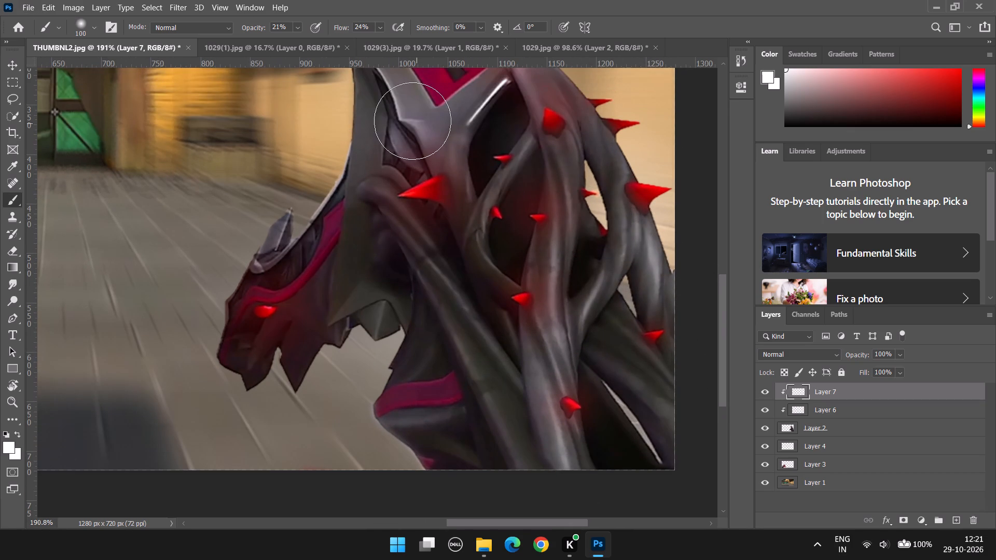
pyautogui.scroll(9, 413, 130)
pyautogui.moveTo(399, 196); pyautogui.dragTo(348, 137)
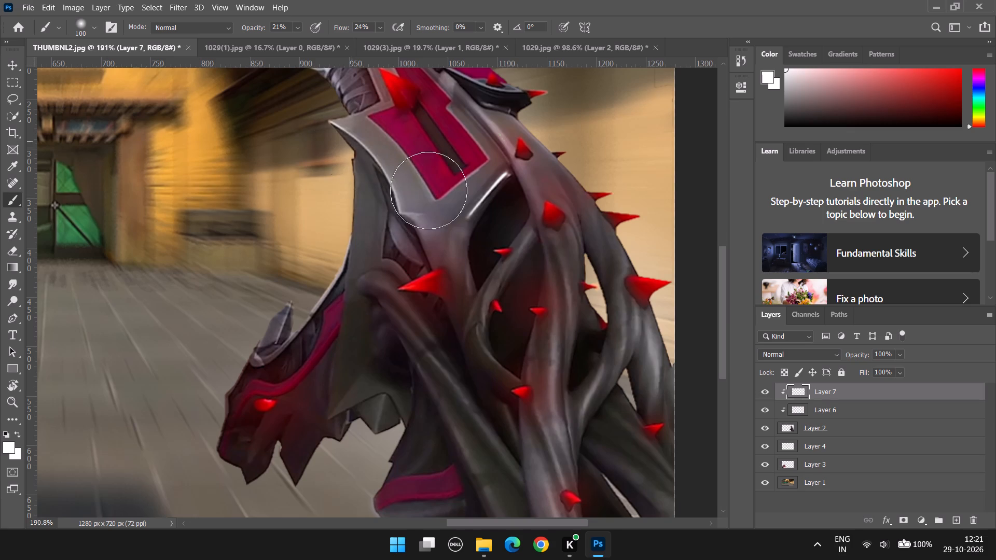
pyautogui.keyDown('alt'); pyautogui.scroll(-6, 502, 259); pyautogui.keyUp('alt')
pyautogui.keyDown('alt'); pyautogui.scroll(6, 580, 262); pyautogui.keyUp('alt')
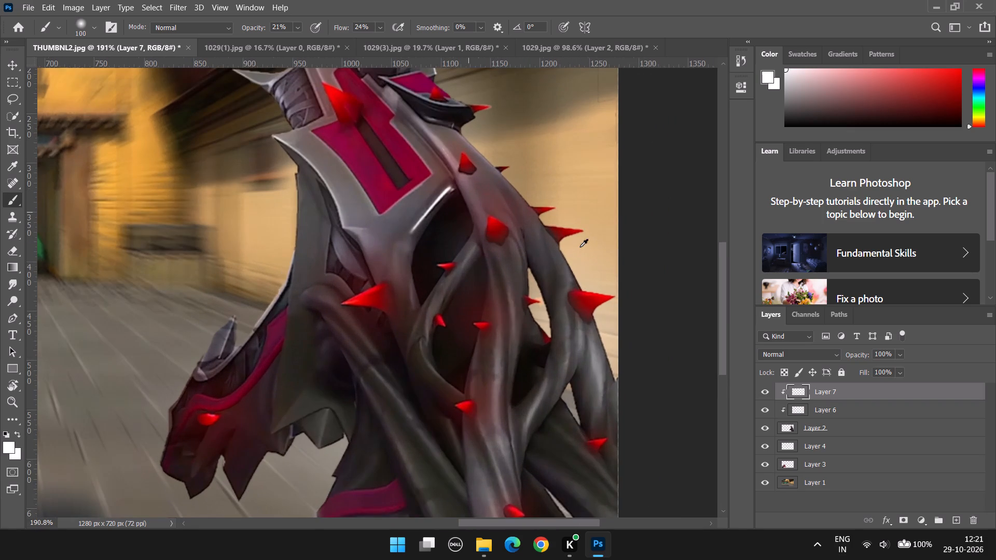
pyautogui.click(419, 212)
pyautogui.moveTo(416, 209); pyautogui.dragTo(436, 190)
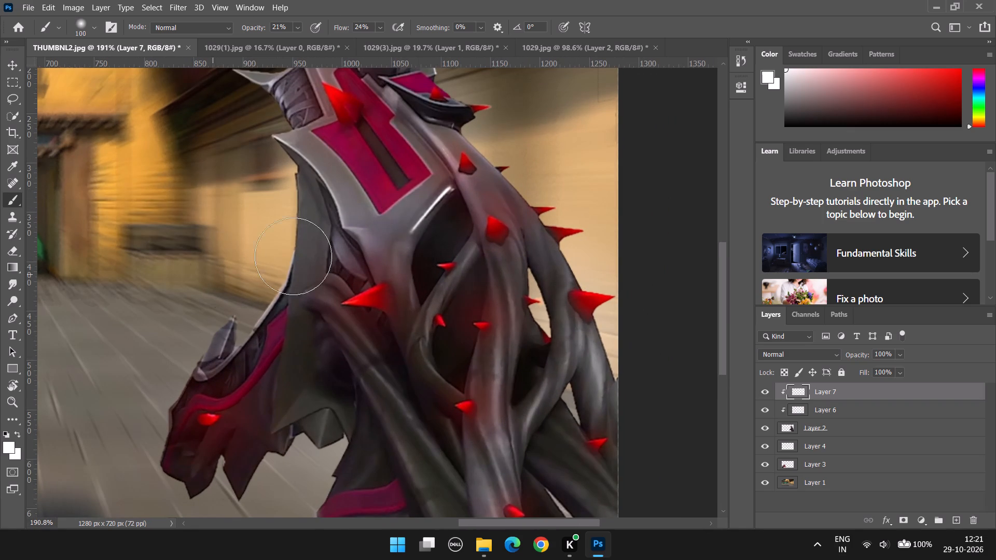
pyautogui.keyDown('alt'); pyautogui.scroll(-6, 396, 255); pyautogui.keyUp('alt')
pyautogui.click(332, 259)
pyautogui.moveTo(332, 259); pyautogui.dragTo(275, 286)
# Lower the brush opacity to 6% and dab faint white light on the pointed cloak tip beside the creature's clawed head.
pyautogui.keyDown('alt'); pyautogui.scroll(-7, 383, 229); pyautogui.keyUp('alt')
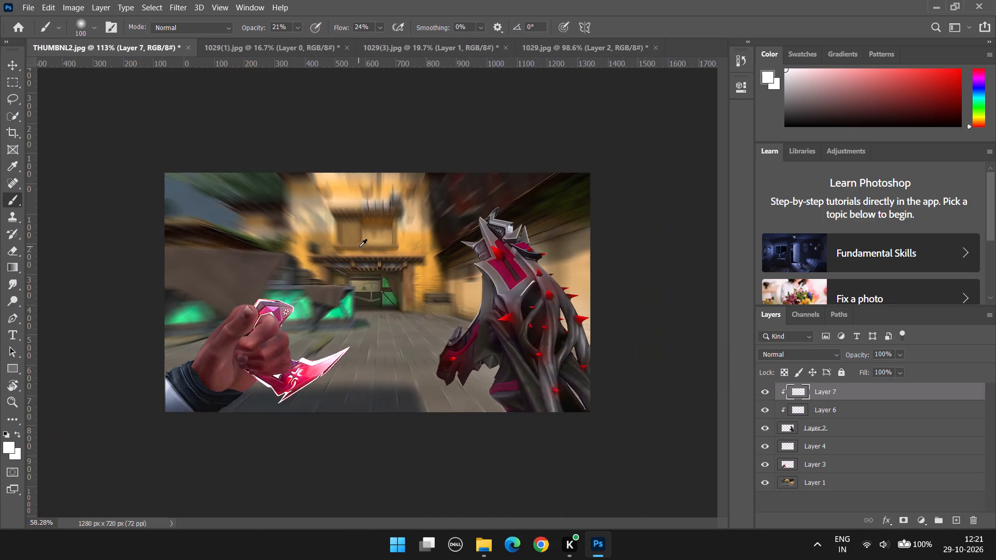
pyautogui.keyDown('alt'); pyautogui.scroll(2, 513, 375); pyautogui.keyUp('alt')
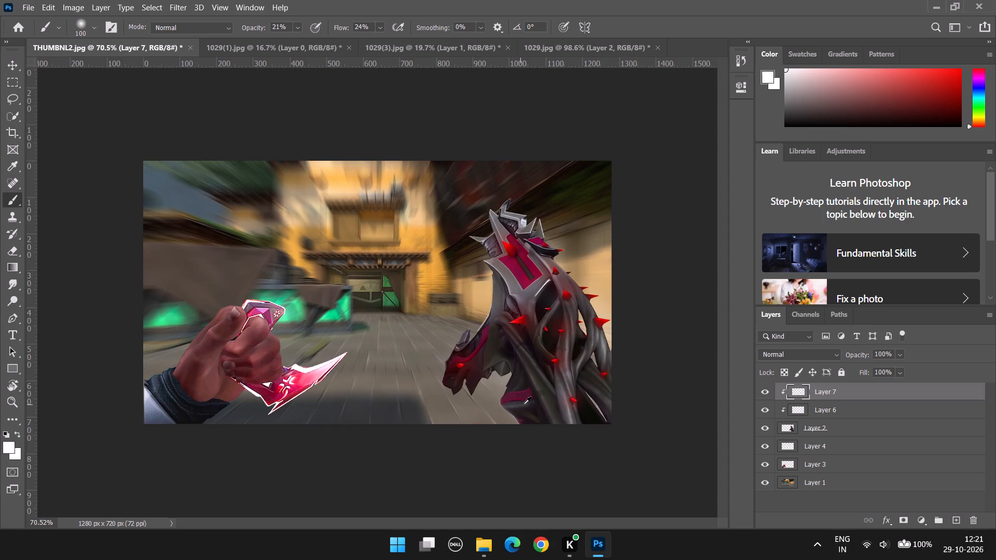
pyautogui.keyDown('alt'); pyautogui.scroll(9, 539, 422); pyautogui.keyUp('alt')
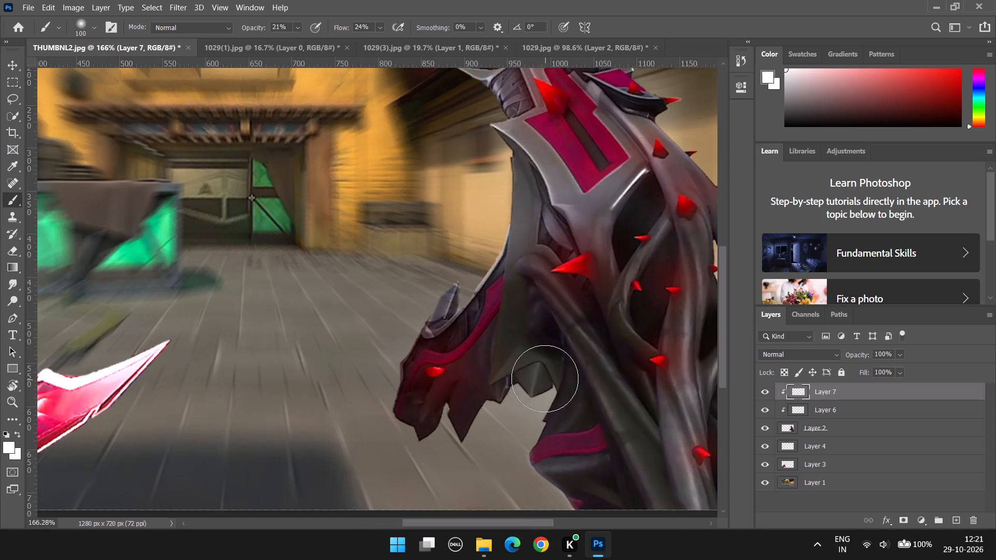
pyautogui.scroll(10, 538, 372)
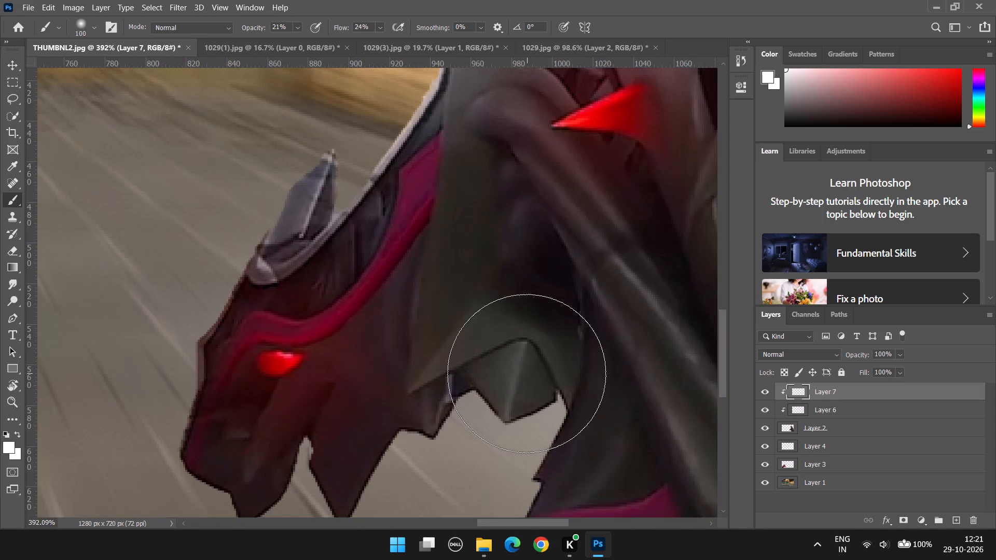
pyautogui.click(298, 28)
pyautogui.click(294, 40)
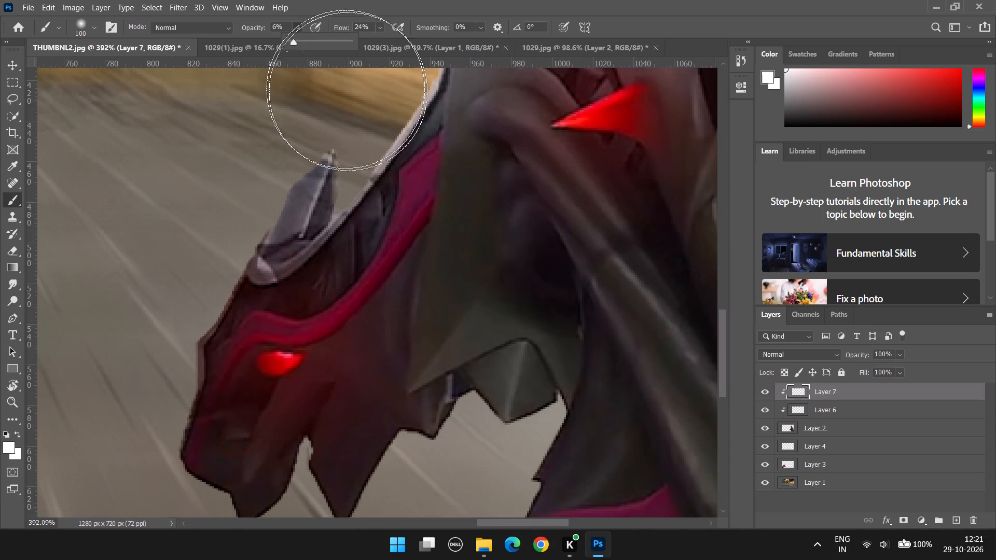
pyautogui.click(517, 355)
pyautogui.click(512, 369)
# Toggle the visibility of Layer 2, Layer 4 and Layer 3 to examine what each contributes to the composition.
pyautogui.keyDown('alt'); pyautogui.scroll(-16, 588, 427); pyautogui.keyUp('alt')
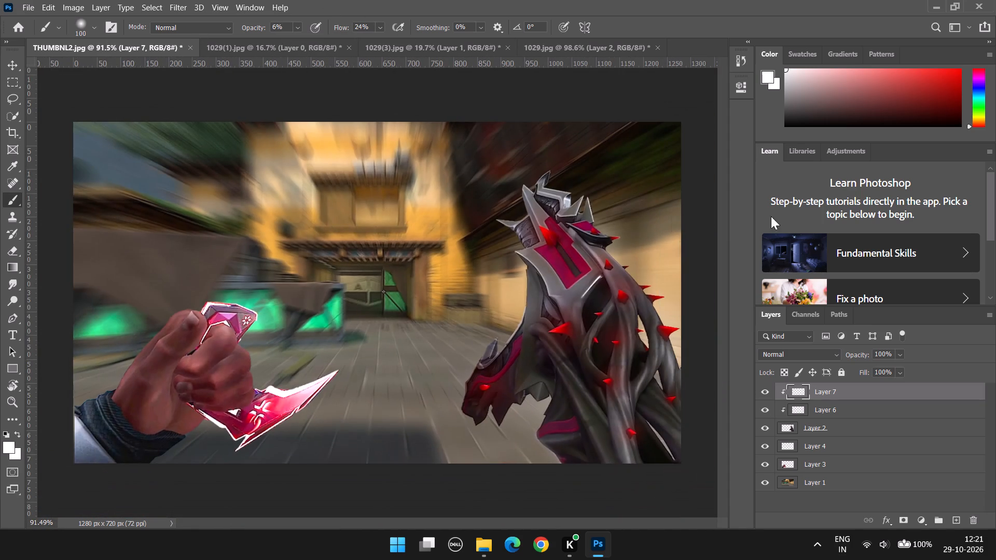
pyautogui.keyDown('alt'); pyautogui.scroll(-6, 610, 305); pyautogui.keyUp('alt')
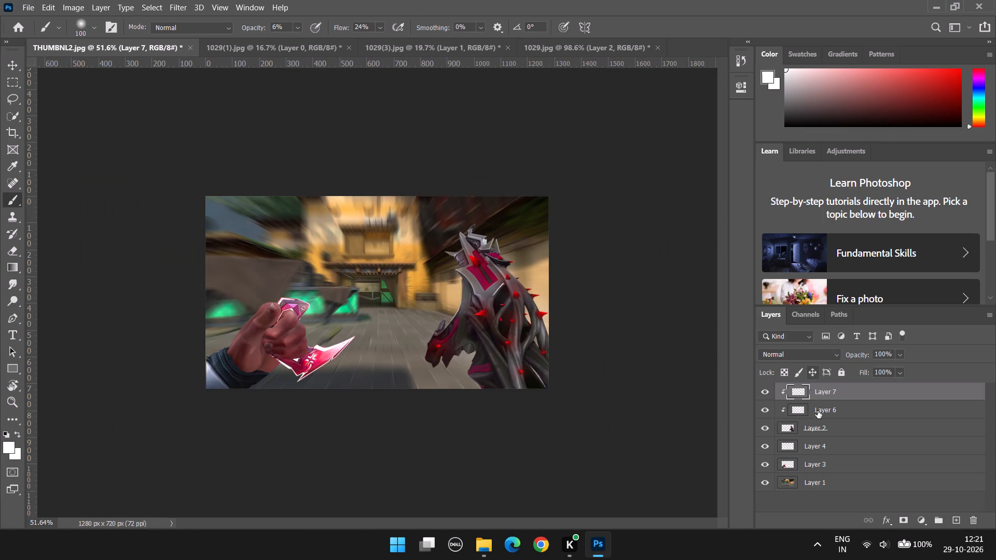
pyautogui.click(760, 430)
pyautogui.click(760, 431)
pyautogui.click(762, 432)
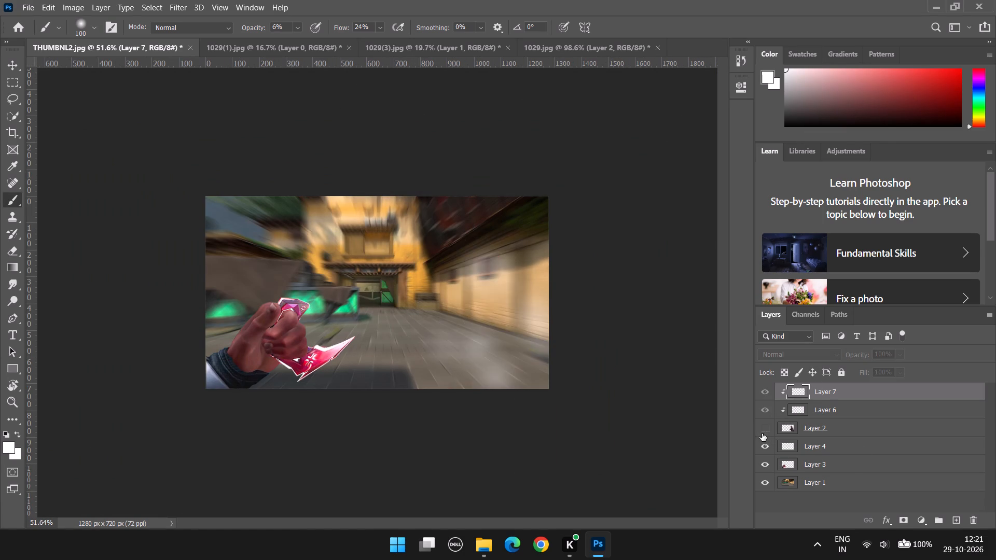
pyautogui.click(762, 434)
pyautogui.click(768, 449)
pyautogui.click(768, 449)
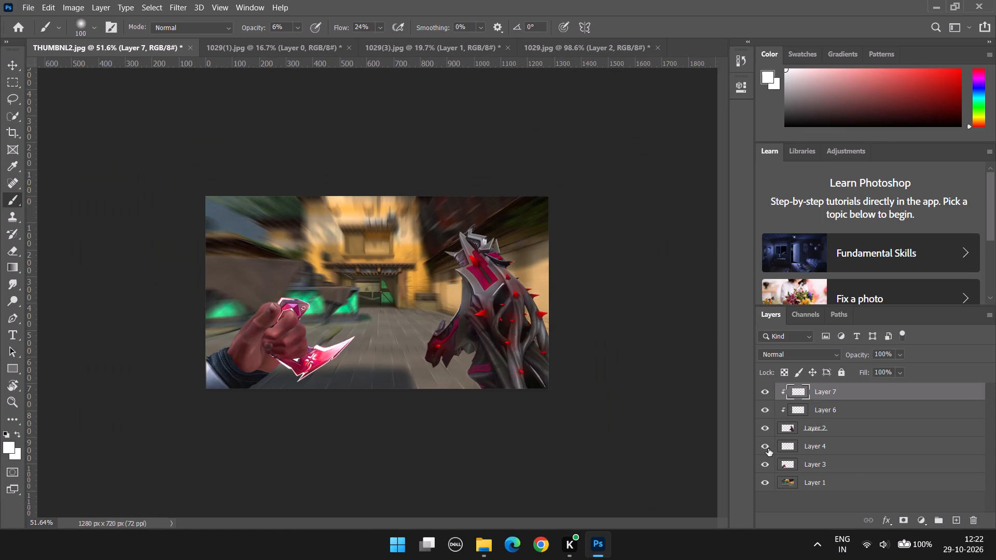
pyautogui.click(768, 449)
pyautogui.click(768, 449)
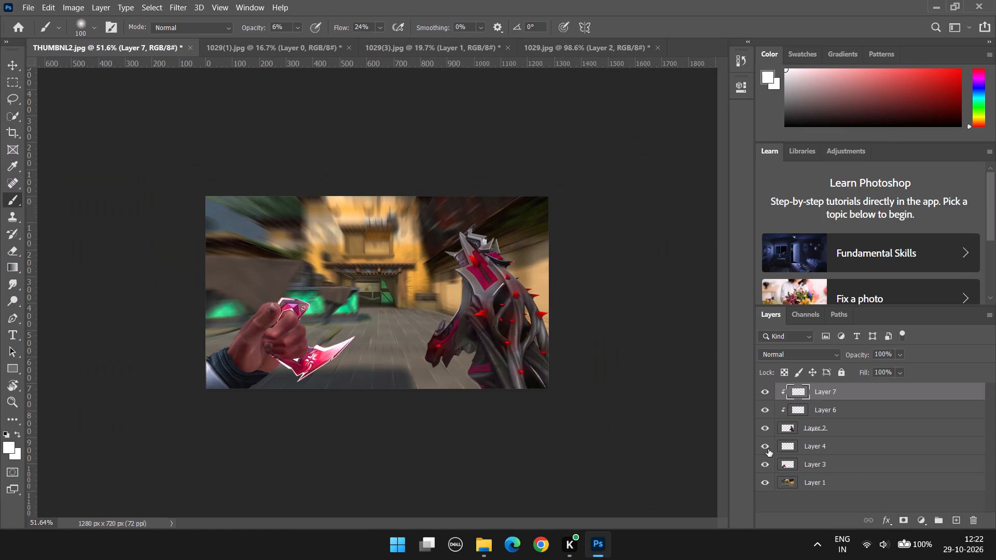
pyautogui.click(768, 449)
pyautogui.click(768, 450)
pyautogui.click(768, 450)
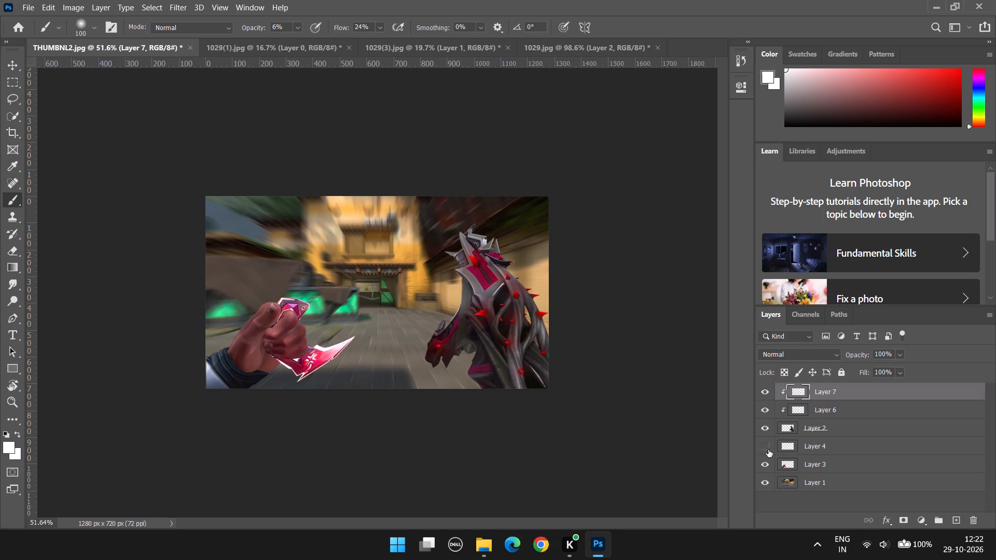
pyautogui.click(768, 450)
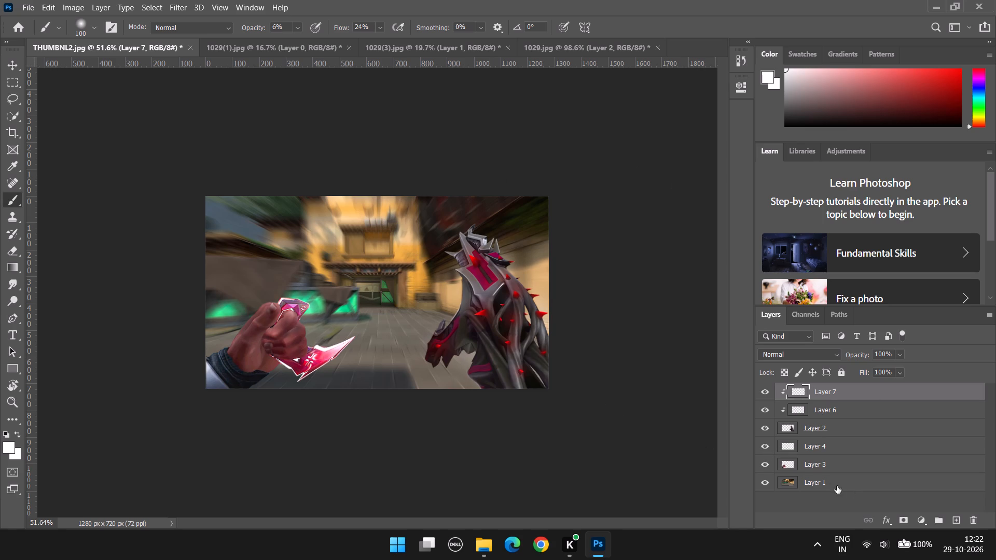
pyautogui.doubleClick(767, 464)
pyautogui.scroll(-3, 915, 425)
pyautogui.doubleClick(771, 465)
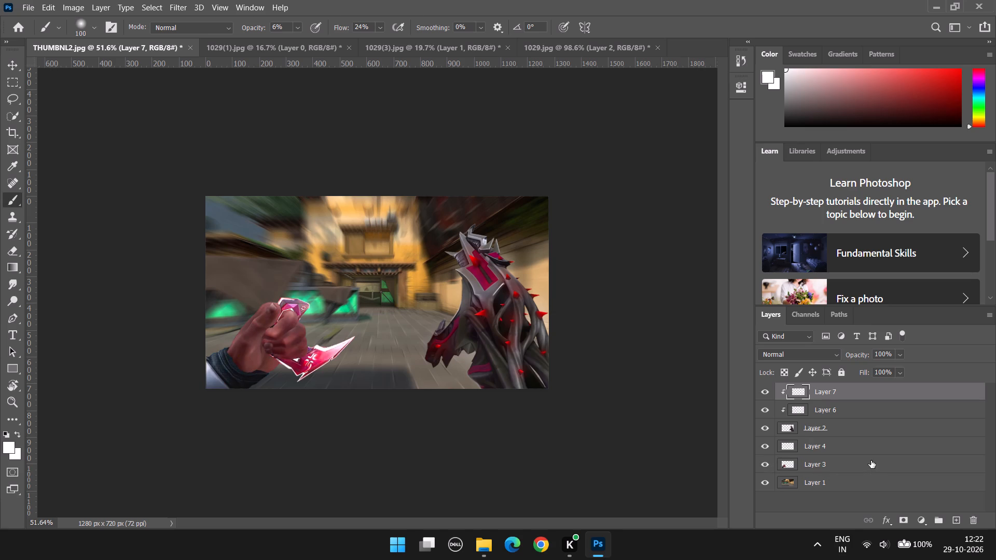
# Add a new layer and place it directly beneath the hand layer, Layer 3.
pyautogui.click(872, 470)
pyautogui.click(955, 520)
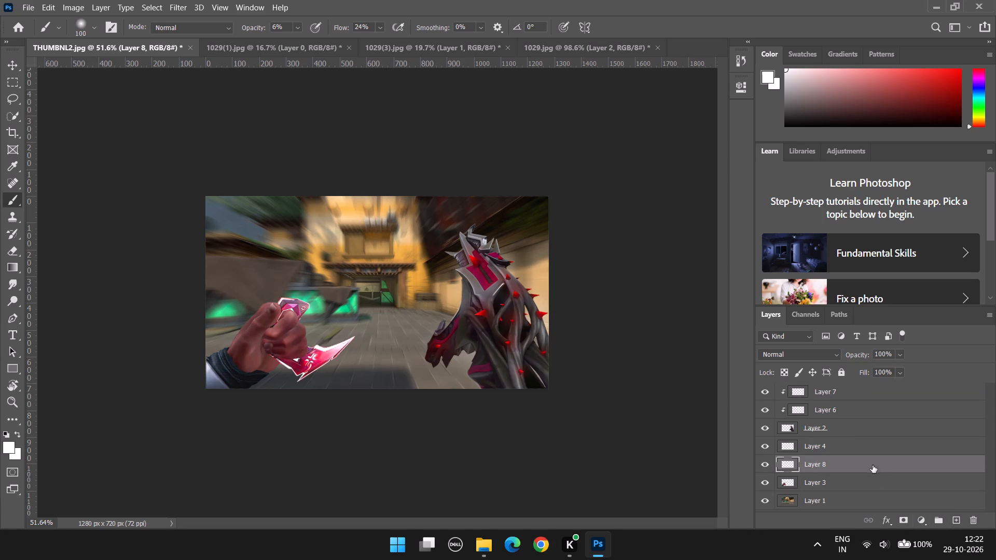
pyautogui.moveTo(870, 462); pyautogui.dragTo(871, 486)
# Paint faint white strokes around the lower wrist and sleeve on Layer 8, behind the hand.
pyautogui.keyDown('alt'); pyautogui.scroll(11, 209, 377); pyautogui.keyUp('alt')
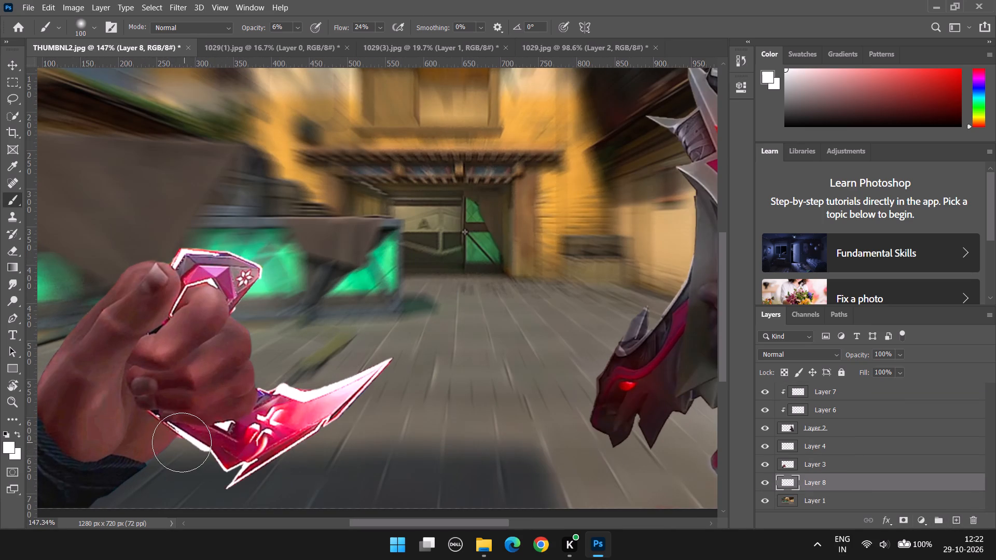
pyautogui.click(179, 439)
pyautogui.moveTo(179, 439); pyautogui.dragTo(129, 456)
pyautogui.moveTo(164, 437); pyautogui.dragTo(113, 461)
pyautogui.moveTo(176, 441); pyautogui.dragTo(121, 491)
pyautogui.moveTo(182, 468); pyautogui.dragTo(131, 505)
# Enlarge the brush to size 500, set its flow to 35%, and dab white light behind the sleeve and hand.
pyautogui.keyDown('alt'); pyautogui.scroll(-7, 188, 463); pyautogui.keyUp('alt')
pyautogui.write(']]]]')
pyautogui.press(']')
pyautogui.press(']')
pyautogui.press(']')
pyautogui.press(']')
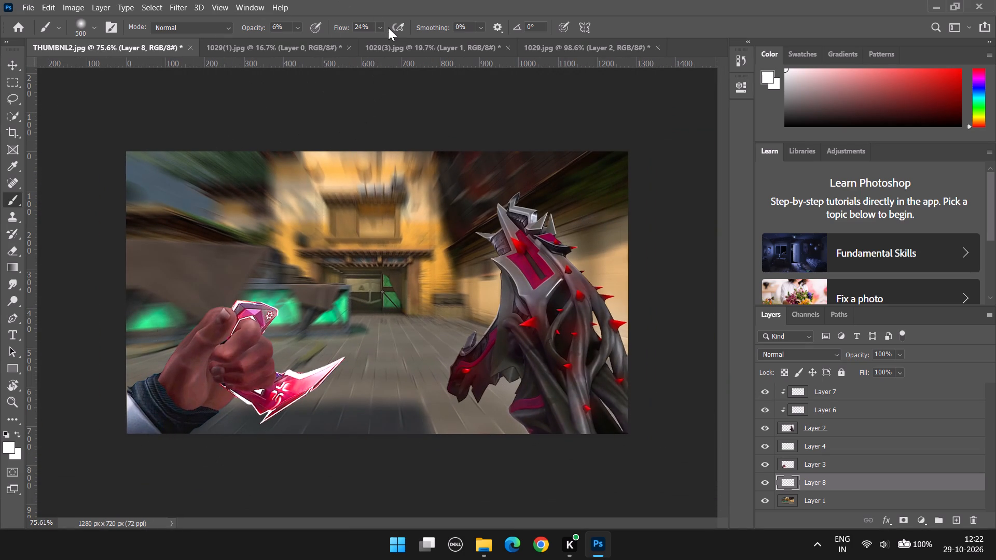
pyautogui.click(388, 27)
pyautogui.click(381, 24)
pyautogui.click(391, 44)
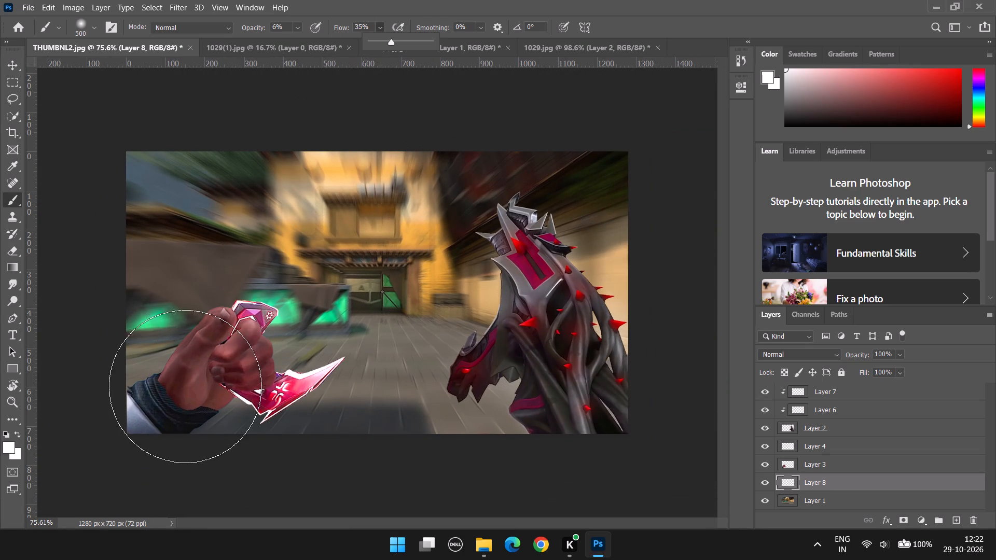
pyautogui.click(193, 424)
pyautogui.click(256, 367)
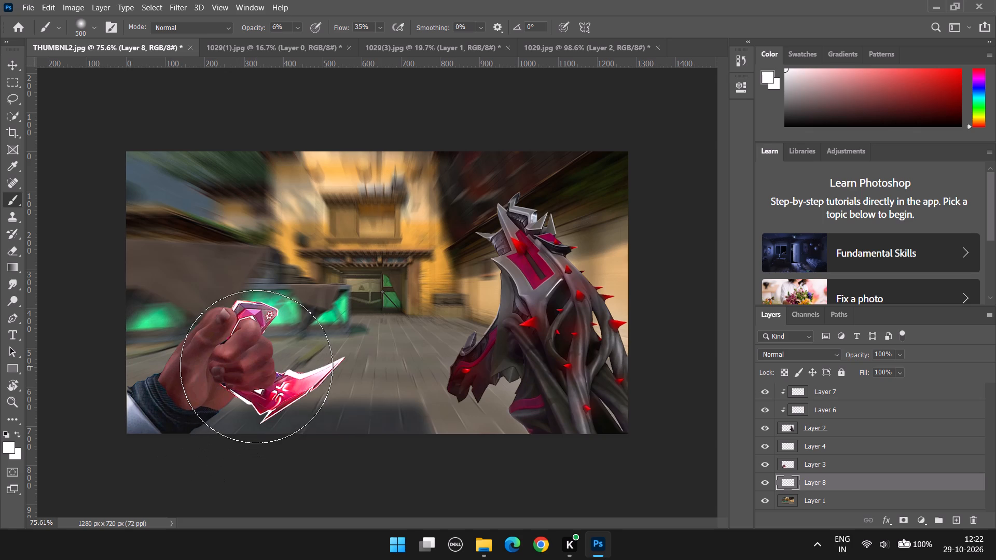
# Reduce the brush to size 200 and paint soft white light behind the red blade up to its tip.
pyautogui.keyDown('alt'); pyautogui.scroll(6, 337, 398); pyautogui.keyUp('alt')
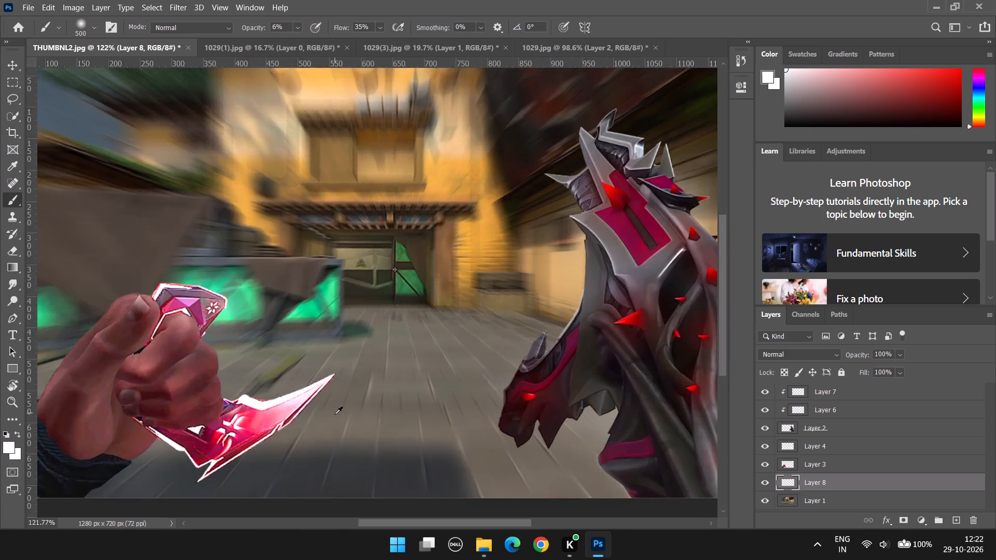
pyautogui.keyDown('alt'); pyautogui.scroll(2, 335, 414); pyautogui.keyUp('alt')
pyautogui.press('[')
pyautogui.press('[')
pyautogui.press('[')
pyautogui.press('[')
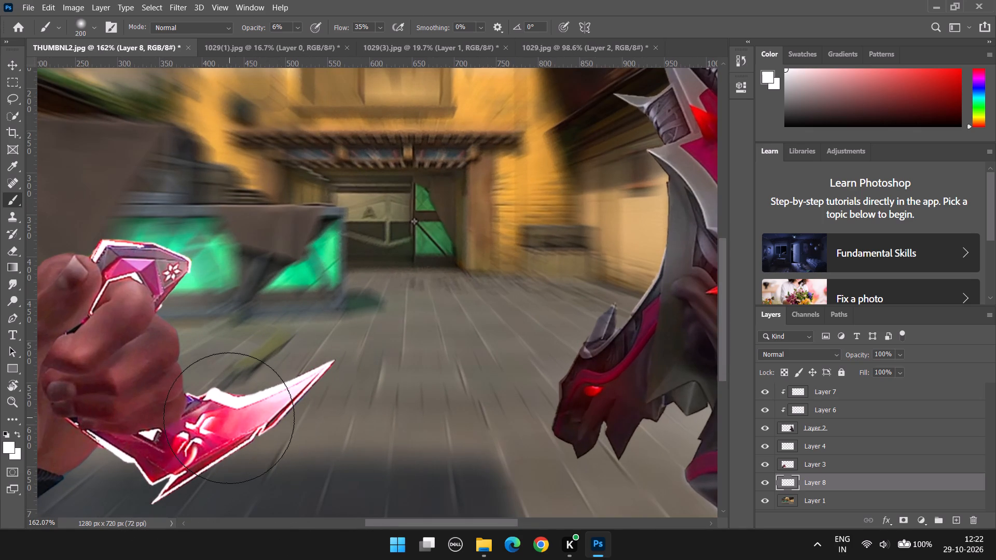
pyautogui.moveTo(229, 418); pyautogui.dragTo(234, 416)
pyautogui.click(278, 393)
pyautogui.click(313, 369)
pyautogui.moveTo(299, 377); pyautogui.dragTo(226, 425)
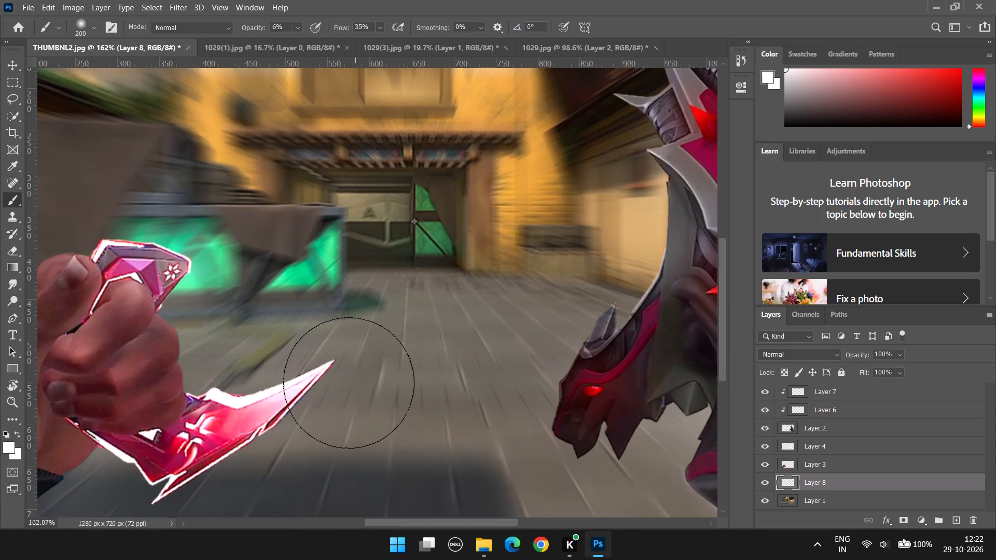
# Examine the hand and blade lighting against the whole thumbnail and up close.
pyautogui.keyDown('alt'); pyautogui.scroll(-10, 185, 379); pyautogui.keyUp('alt')
pyautogui.keyDown('alt'); pyautogui.scroll(4, 167, 384); pyautogui.keyUp('alt')
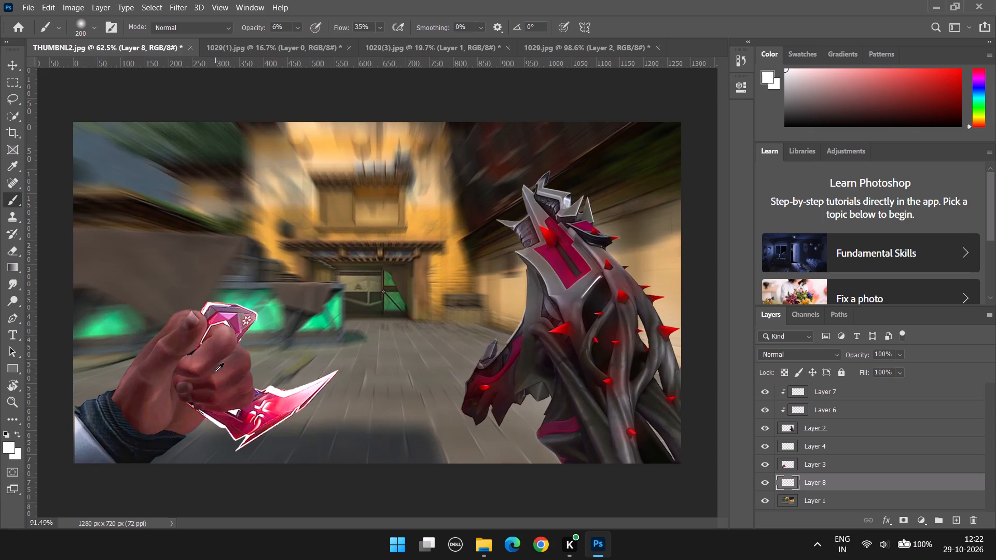
pyautogui.keyDown('alt'); pyautogui.scroll(-9, 152, 370); pyautogui.keyUp('alt')
pyautogui.keyDown('alt'); pyautogui.scroll(2, 255, 357); pyautogui.keyUp('alt')
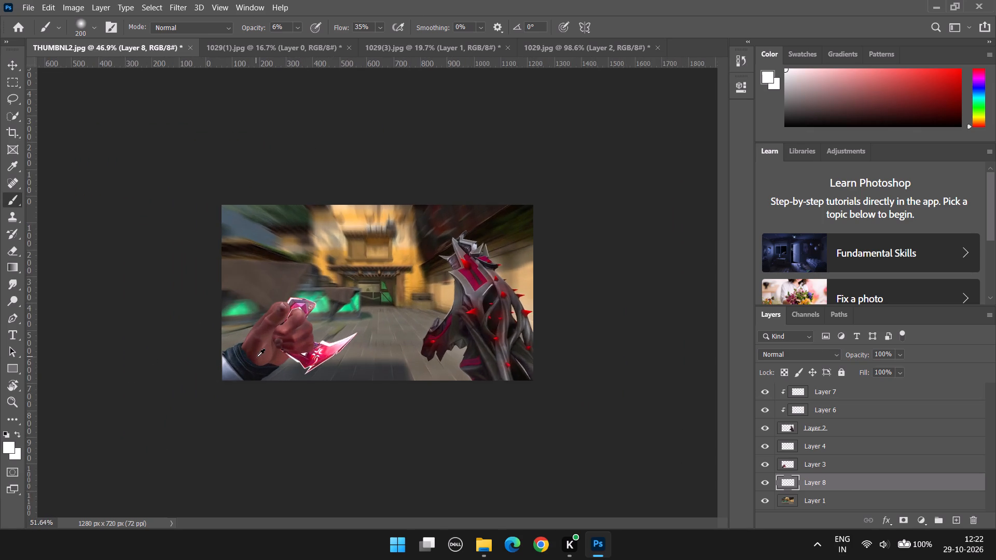
pyautogui.keyDown('alt'); pyautogui.scroll(10, 257, 357); pyautogui.keyUp('alt')
pyautogui.scroll(3, 139, 404)
pyautogui.keyDown('alt'); pyautogui.scroll(2, 127, 415); pyautogui.keyUp('alt')
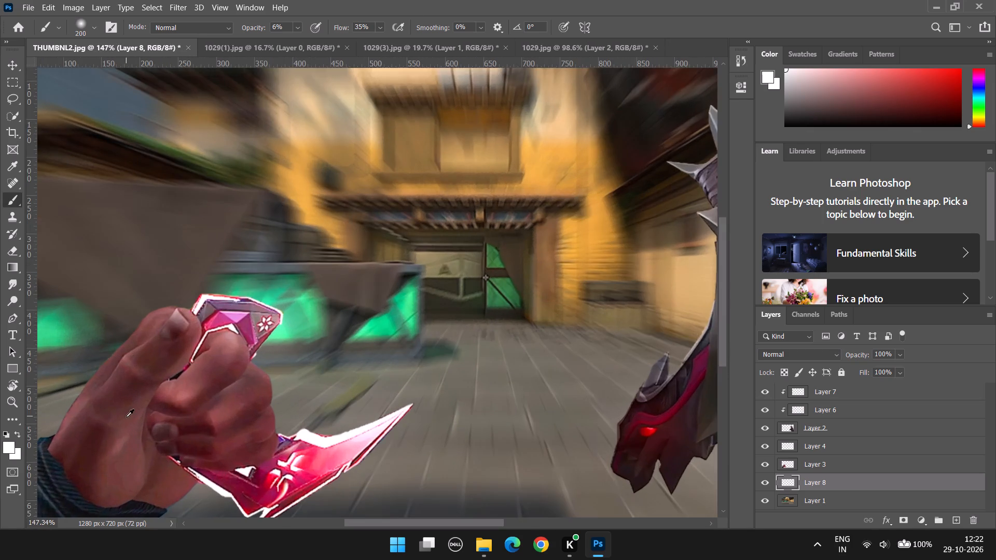
pyautogui.keyDown('alt'); pyautogui.scroll(2, 126, 417); pyautogui.keyUp('alt')
pyautogui.scroll(-7, 192, 377)
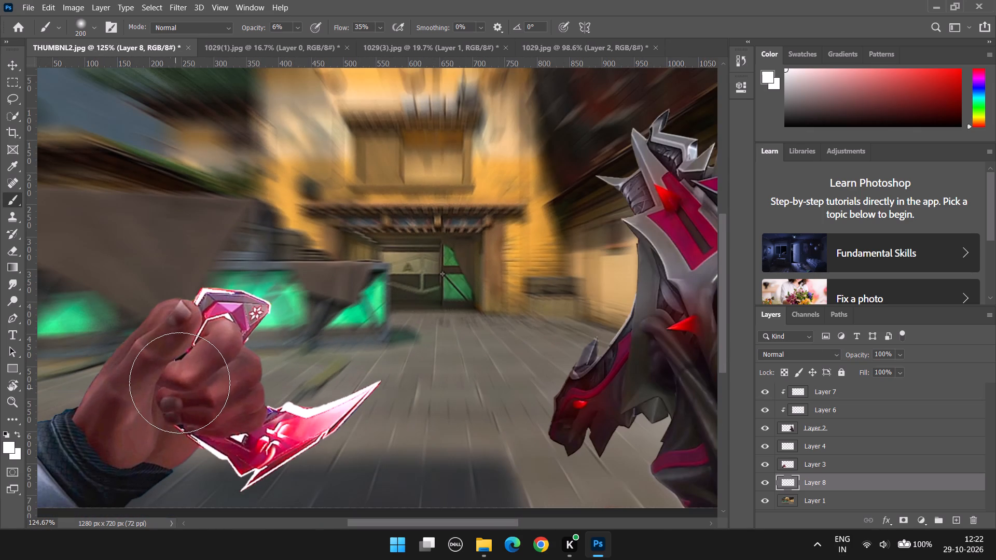
# Create a new layer above Layer 3 and clip it to the knife-holding hand.
pyautogui.click(873, 472)
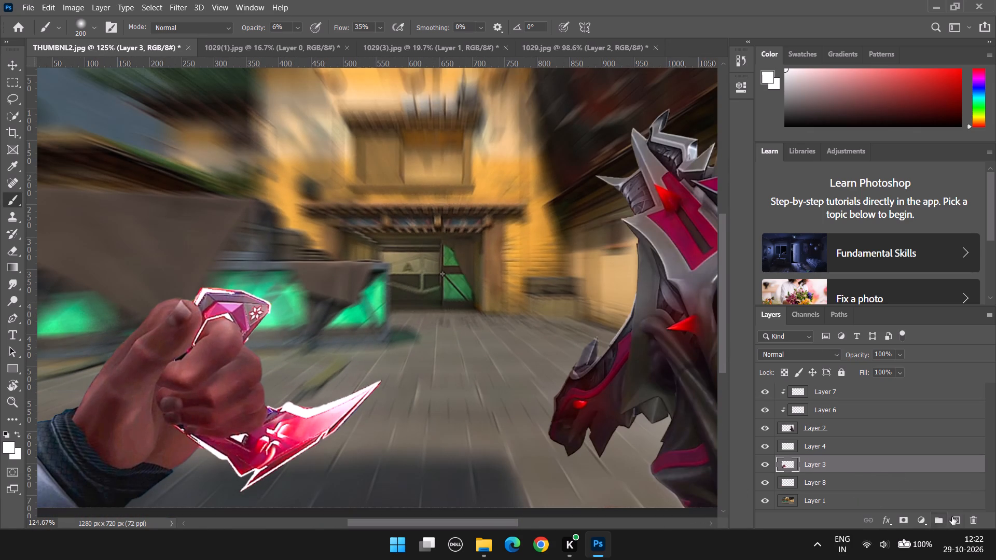
pyautogui.click(954, 516)
pyautogui.keyDown('alt'); pyautogui.click(903, 473); pyautogui.keyUp('alt')
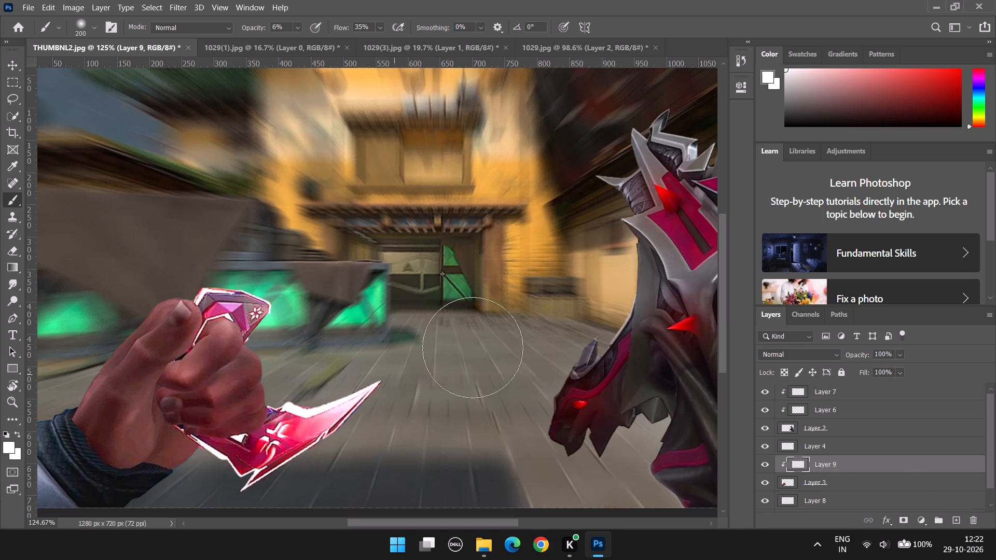
# Set the foreground colour to black (000000), reduce the brush to size 50, and paint faint shading along the lowest finger crease.
pyautogui.press('b')
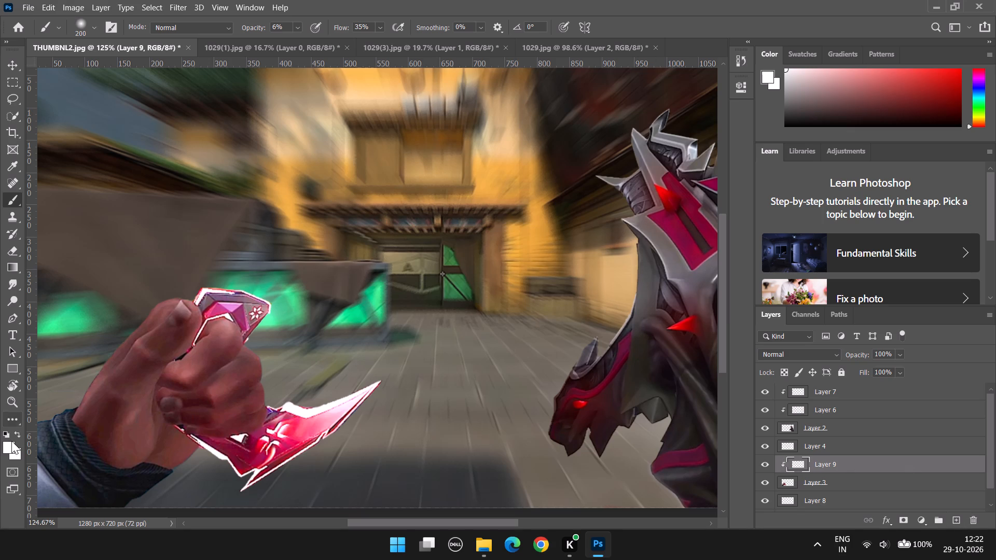
pyautogui.click(6, 451)
pyautogui.moveTo(692, 293); pyautogui.dragTo(545, 524)
pyautogui.click(941, 192)
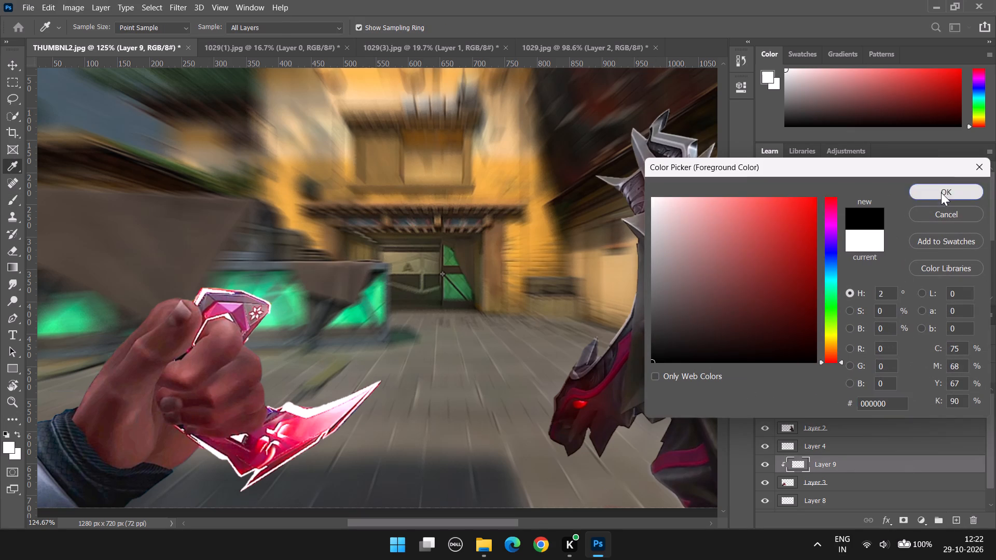
pyautogui.keyDown('alt'); pyautogui.scroll(5, 209, 454); pyautogui.keyUp('alt')
pyautogui.write('[[')
pyautogui.press('[')
pyautogui.press('[')
pyautogui.press('[')
pyautogui.write('[[')
pyautogui.press('[')
pyautogui.press('[')
pyautogui.moveTo(201, 382); pyautogui.dragTo(176, 380)
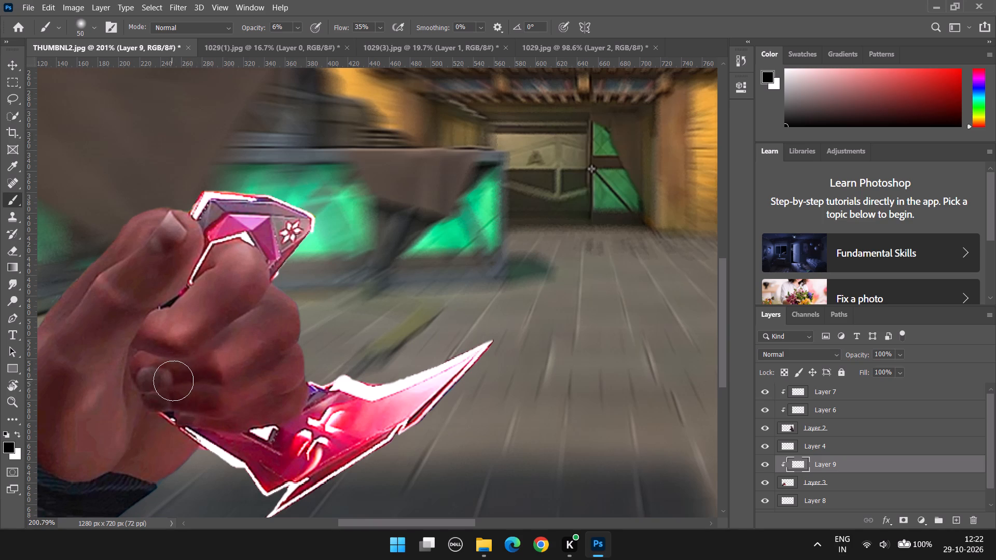
pyautogui.moveTo(205, 379); pyautogui.dragTo(145, 389)
# Paint faint black shading along the crease between the middle fingers and into the folds beside the palm.
pyautogui.moveTo(215, 333); pyautogui.dragTo(181, 357)
pyautogui.moveTo(219, 331); pyautogui.dragTo(205, 343)
pyautogui.moveTo(244, 323); pyautogui.dragTo(226, 333)
pyautogui.moveTo(248, 318); pyautogui.dragTo(225, 341)
pyautogui.moveTo(261, 316); pyautogui.dragTo(225, 341)
pyautogui.moveTo(257, 320); pyautogui.dragTo(209, 353)
pyautogui.moveTo(185, 359); pyautogui.dragTo(146, 356)
pyautogui.moveTo(164, 348); pyautogui.dragTo(146, 348)
pyautogui.moveTo(127, 341); pyautogui.dragTo(183, 358)
pyautogui.moveTo(132, 343); pyautogui.dragTo(178, 352)
pyautogui.moveTo(141, 345); pyautogui.dragTo(191, 339)
# Darken the gap between the thumb and index finger with black, raising the brush opacity to 29%.
pyautogui.moveTo(168, 278); pyautogui.dragTo(202, 249)
pyautogui.moveTo(209, 262); pyautogui.dragTo(177, 293)
pyautogui.moveTo(177, 293); pyautogui.dragTo(178, 289)
pyautogui.moveTo(202, 271); pyautogui.dragTo(181, 291)
pyautogui.moveTo(192, 275); pyautogui.dragTo(179, 284)
pyautogui.click(297, 25)
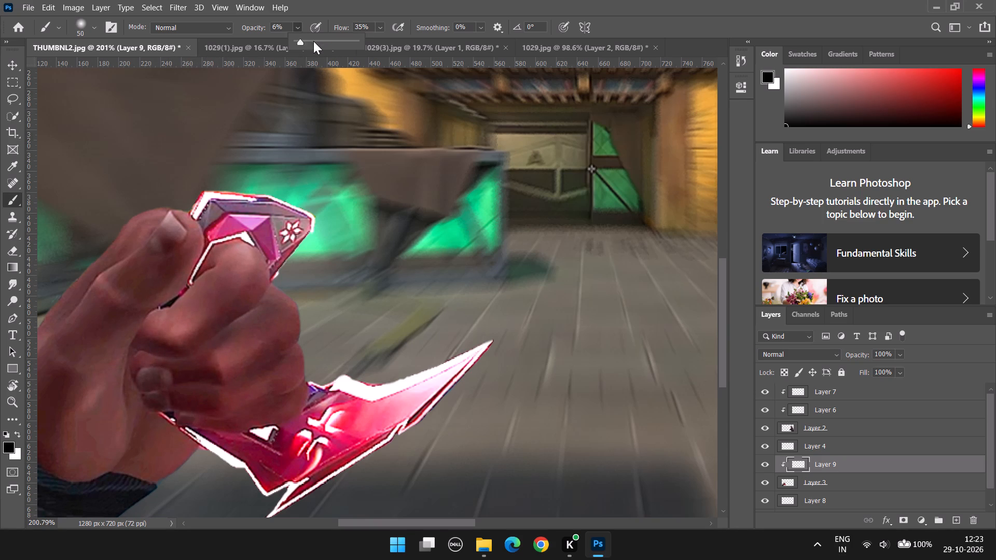
pyautogui.click(313, 41)
pyautogui.moveTo(186, 281); pyautogui.dragTo(166, 305)
pyautogui.moveTo(199, 268); pyautogui.dragTo(196, 272)
pyautogui.click(201, 269)
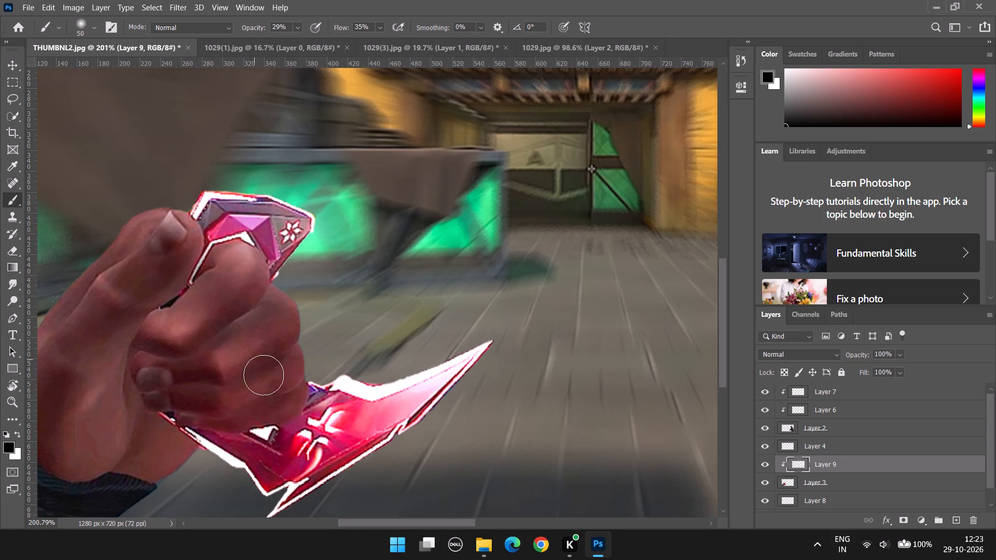
# Paint black shading along the outer edge of the hand from the wrist up to the thumb.
pyautogui.scroll(-8, 274, 392)
pyautogui.keyDown('alt'); pyautogui.scroll(4, 178, 389); pyautogui.keyUp('alt')
pyautogui.keyDown('alt'); pyautogui.scroll(-2, 140, 365); pyautogui.keyUp('alt')
pyautogui.moveTo(134, 323); pyautogui.dragTo(123, 345)
pyautogui.moveTo(133, 316); pyautogui.dragTo(115, 365)
pyautogui.moveTo(122, 340); pyautogui.dragTo(76, 401)
pyautogui.keyDown('alt'); pyautogui.scroll(-8, 158, 361); pyautogui.keyUp('alt')
pyautogui.keyDown('alt'); pyautogui.scroll(7, 44, 346); pyautogui.keyUp('alt')
pyautogui.click(106, 244)
pyautogui.moveTo(127, 230); pyautogui.dragTo(142, 212)
pyautogui.moveTo(162, 187); pyautogui.dragTo(169, 184)
pyautogui.click(179, 169)
pyautogui.moveTo(200, 145); pyautogui.dragTo(239, 125)
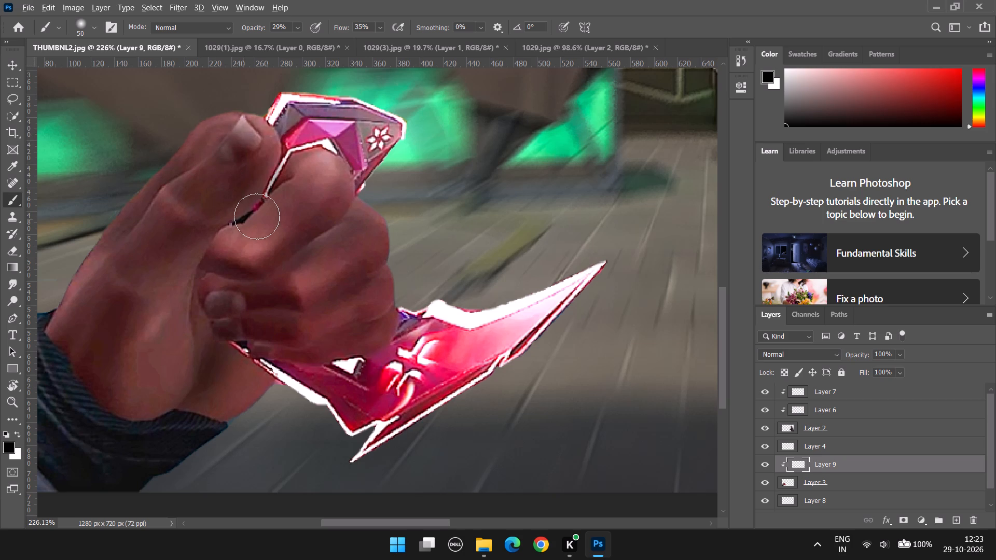
# Deepen the black shading in the gap between the thumb and index finger, where the blade passes behind.
pyautogui.moveTo(279, 193); pyautogui.dragTo(261, 209)
pyautogui.moveTo(275, 191); pyautogui.dragTo(247, 211)
pyautogui.click(285, 180)
pyautogui.moveTo(285, 180); pyautogui.dragTo(278, 186)
pyautogui.moveTo(244, 215); pyautogui.dragTo(231, 222)
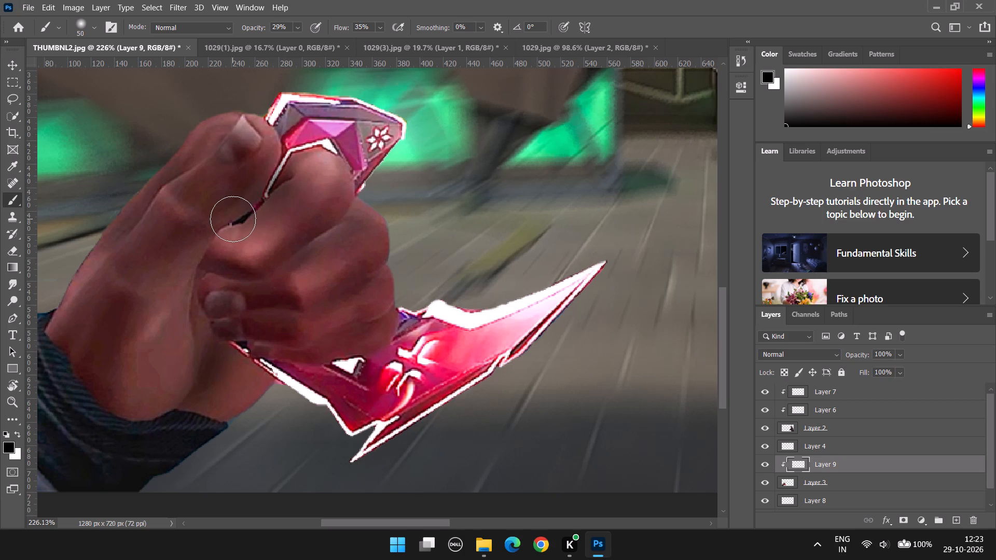
pyautogui.moveTo(236, 217); pyautogui.dragTo(195, 227)
# Shade the creases between the index, middle and ring finger knuckles with black strokes.
pyautogui.keyDown('alt'); pyautogui.scroll(-5, 174, 287); pyautogui.keyUp('alt')
pyautogui.scroll(-1, 259, 332)
pyautogui.keyDown('alt'); pyautogui.scroll(8, 298, 317); pyautogui.keyUp('alt')
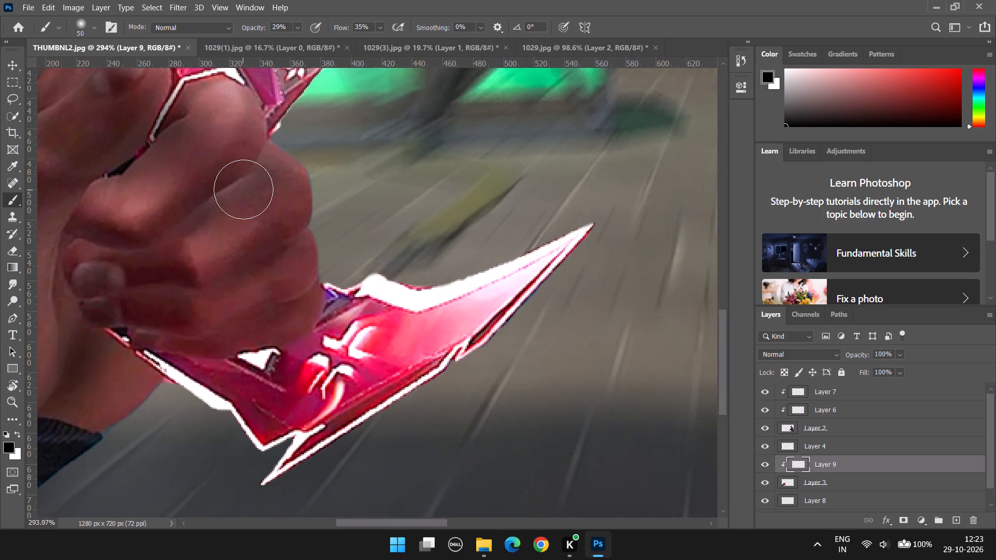
pyautogui.moveTo(244, 180); pyautogui.dragTo(233, 186)
pyautogui.moveTo(242, 179); pyautogui.dragTo(219, 197)
pyautogui.moveTo(222, 188); pyautogui.dragTo(195, 226)
pyautogui.moveTo(254, 262); pyautogui.dragTo(269, 247)
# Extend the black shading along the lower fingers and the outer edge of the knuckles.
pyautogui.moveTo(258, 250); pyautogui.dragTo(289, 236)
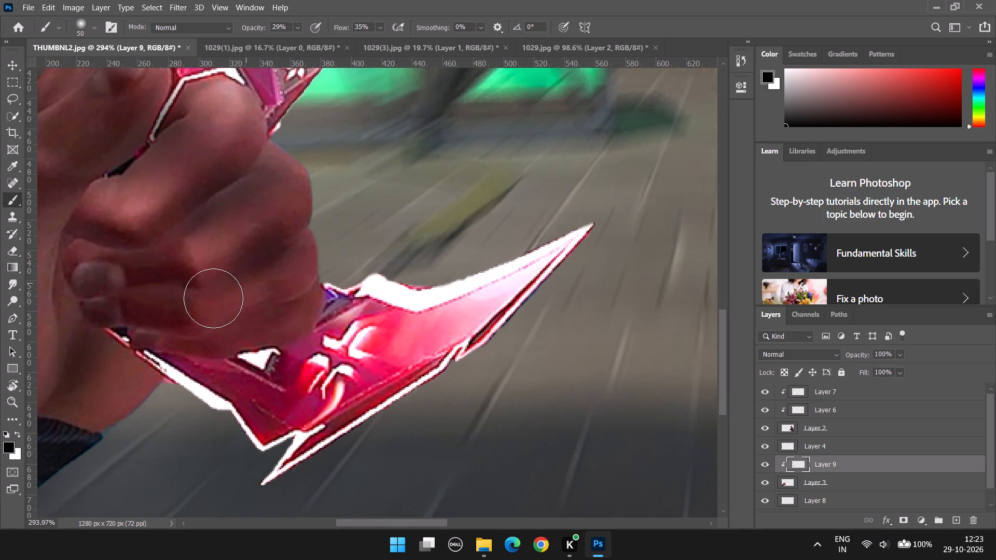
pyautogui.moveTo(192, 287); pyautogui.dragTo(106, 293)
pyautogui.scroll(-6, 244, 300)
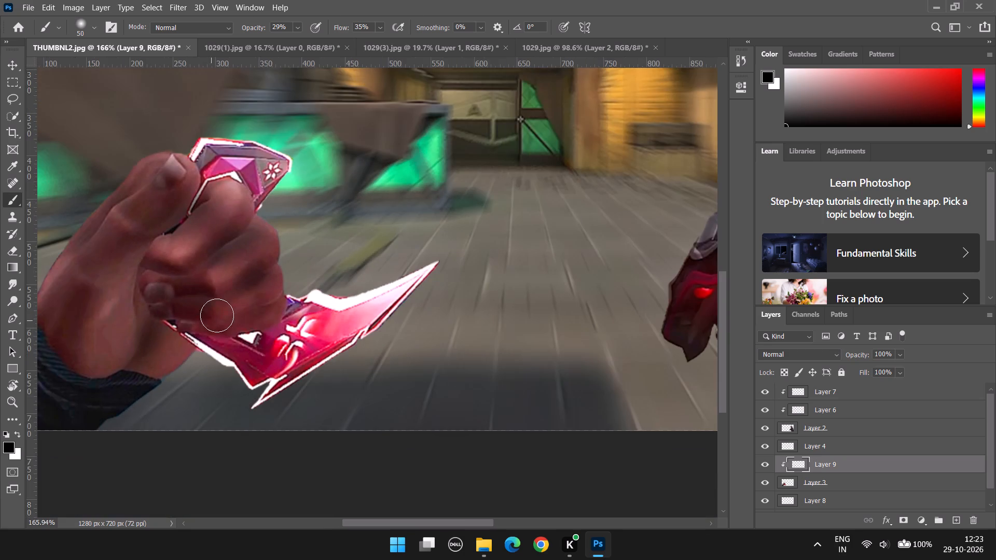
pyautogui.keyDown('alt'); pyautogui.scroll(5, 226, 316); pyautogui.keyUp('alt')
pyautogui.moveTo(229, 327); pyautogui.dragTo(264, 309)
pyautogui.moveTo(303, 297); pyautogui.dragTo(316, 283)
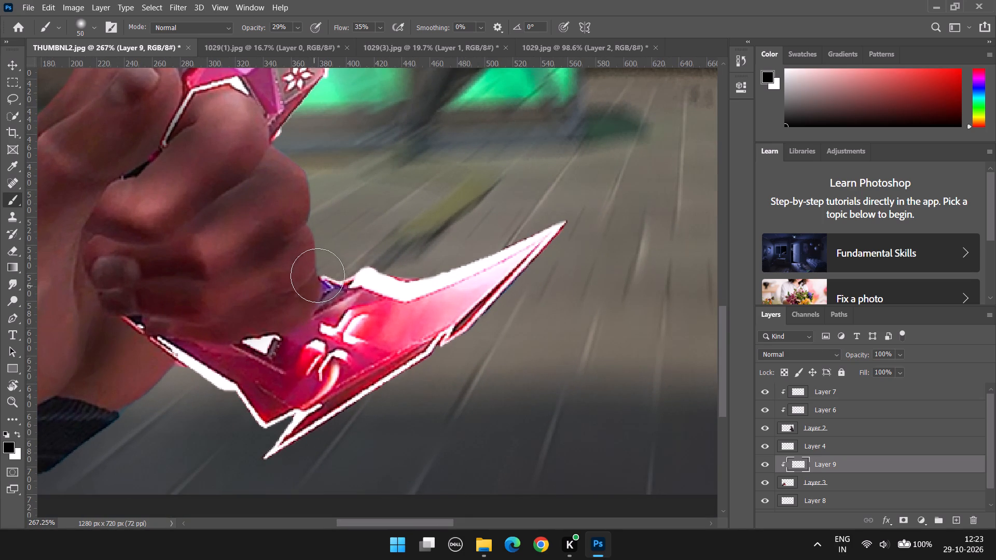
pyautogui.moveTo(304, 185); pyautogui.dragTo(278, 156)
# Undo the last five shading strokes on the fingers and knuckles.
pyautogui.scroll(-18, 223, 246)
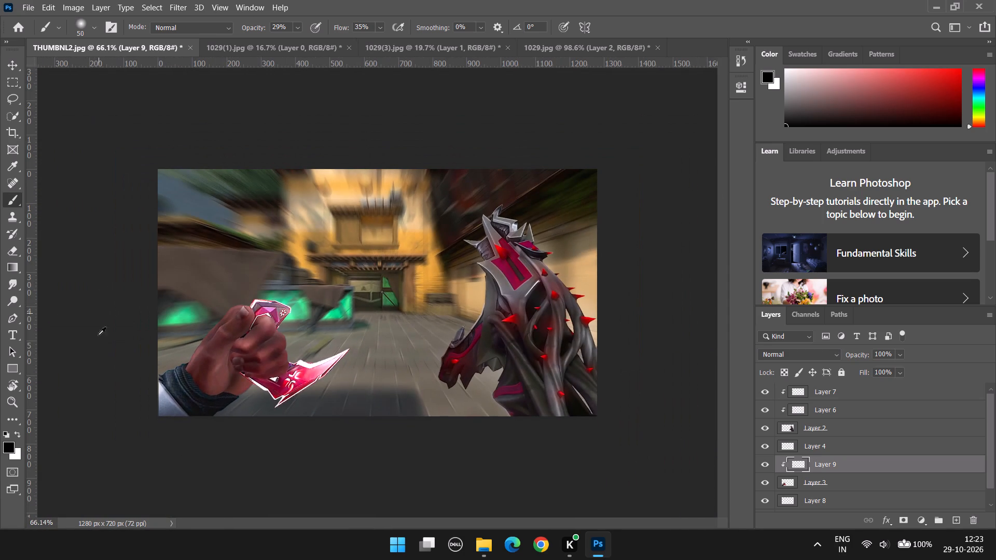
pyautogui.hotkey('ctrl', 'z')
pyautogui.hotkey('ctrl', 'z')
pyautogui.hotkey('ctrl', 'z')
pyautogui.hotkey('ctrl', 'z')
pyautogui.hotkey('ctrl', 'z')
# Erase the excess black shading along the thumb and back of the hand on Layer 9, using the size 30 eraser.
pyautogui.keyDown('alt'); pyautogui.scroll(6, 196, 368); pyautogui.keyUp('alt')
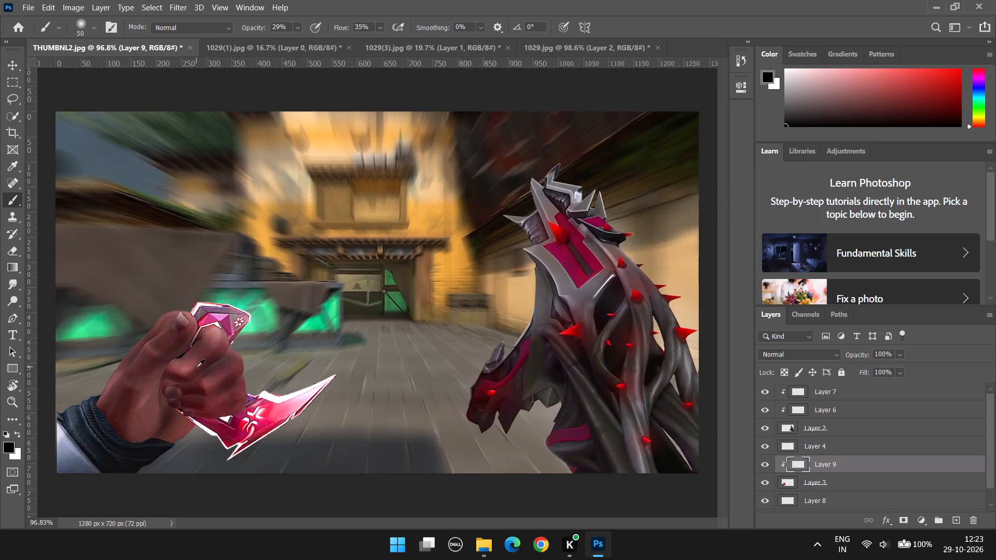
pyautogui.keyDown('alt'); pyautogui.scroll(2, 197, 367); pyautogui.keyUp('alt')
pyautogui.press('e')
pyautogui.moveTo(105, 373); pyautogui.dragTo(156, 328)
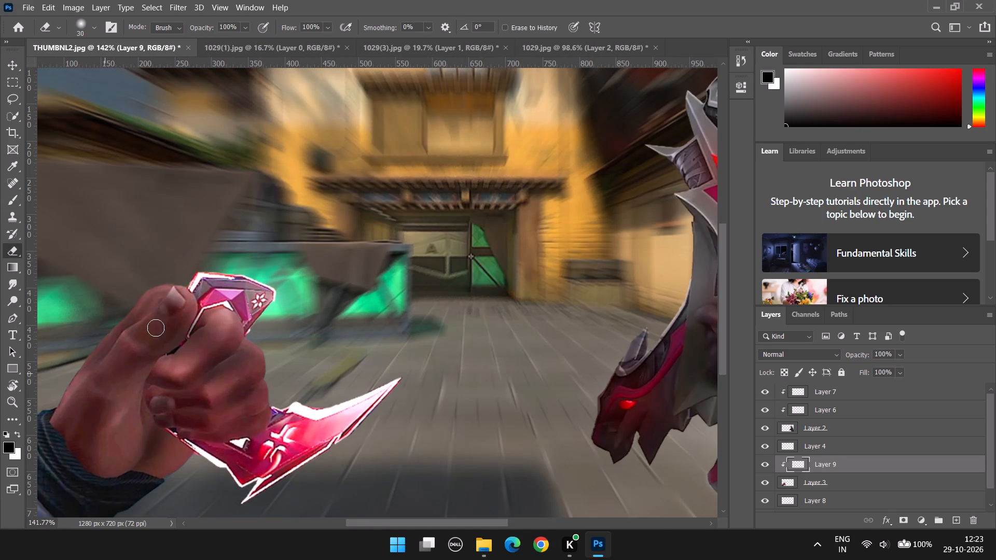
pyautogui.moveTo(156, 328); pyautogui.dragTo(118, 337)
pyautogui.moveTo(118, 337); pyautogui.dragTo(123, 346)
# Enlarge the black brush to size 80 and dab shading onto the dark sleeve cuff beside the image's edge.
pyautogui.keyDown('alt'); pyautogui.scroll(-6, 133, 382); pyautogui.keyUp('alt')
pyautogui.keyDown('alt'); pyautogui.scroll(-1, 93, 429); pyautogui.keyUp('alt')
pyautogui.keyDown('alt'); pyautogui.scroll(4, 98, 445); pyautogui.keyUp('alt')
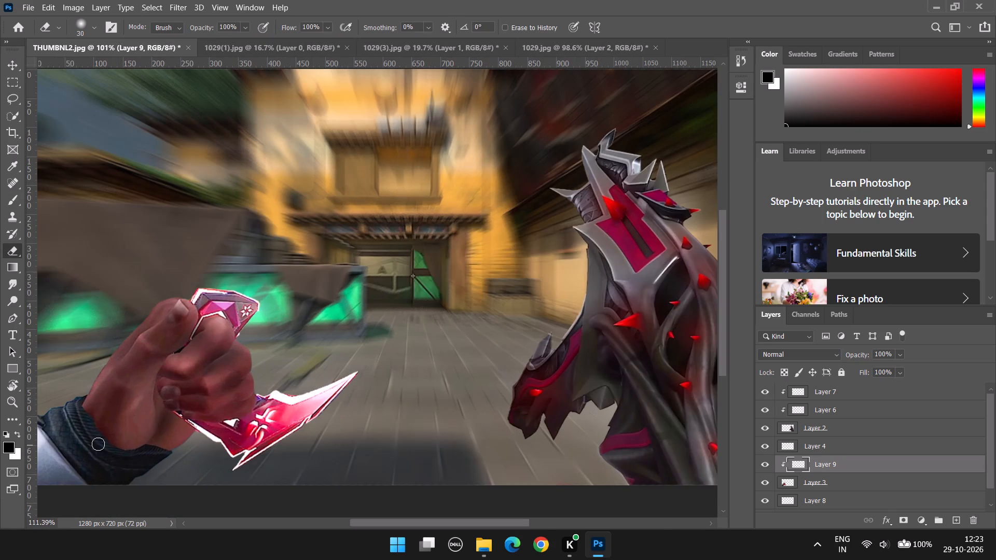
pyautogui.press('b')
pyautogui.scroll(-6, 62, 441)
pyautogui.moveTo(417, 520); pyautogui.dragTo(342, 524)
pyautogui.keyDown('alt'); pyautogui.scroll(5, 328, 396); pyautogui.keyUp('alt')
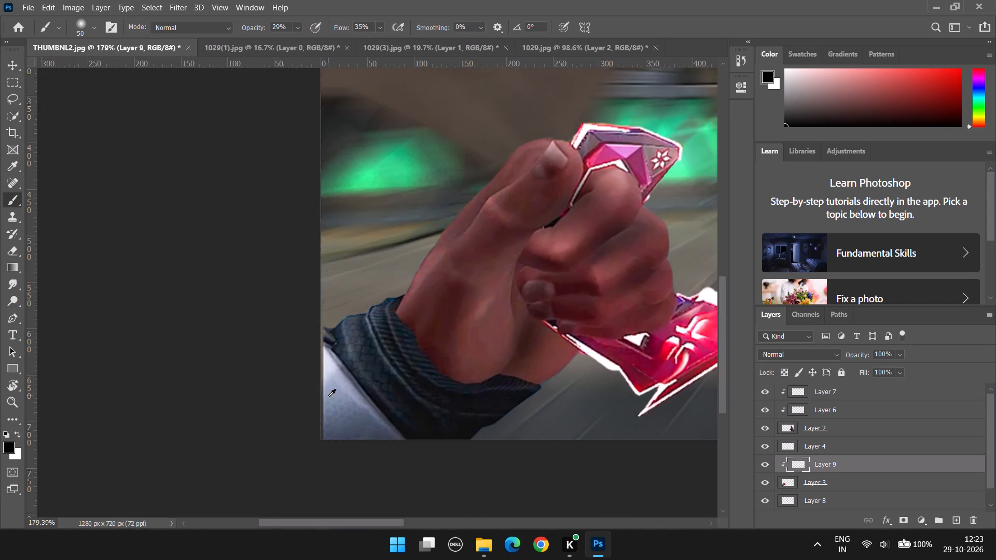
pyautogui.keyDown('alt'); pyautogui.scroll(3, 328, 397); pyautogui.keyUp('alt')
pyautogui.write(']]]')
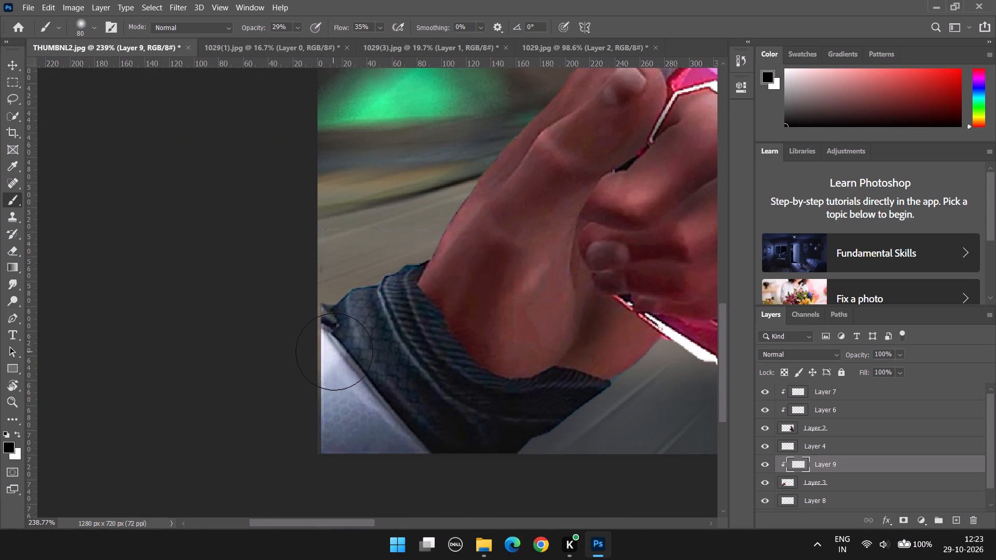
pyautogui.click(341, 350)
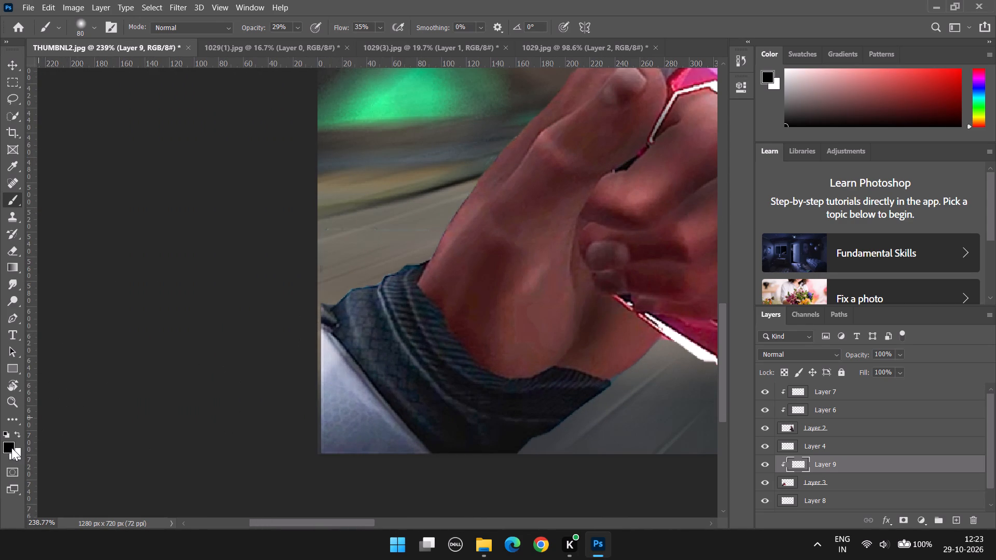
# Switch the foreground colour to white and paint soft highlights along the upper part of the sleeve cuff.
pyautogui.click(11, 447)
pyautogui.moveTo(707, 257); pyautogui.dragTo(591, 165)
pyautogui.click(934, 187)
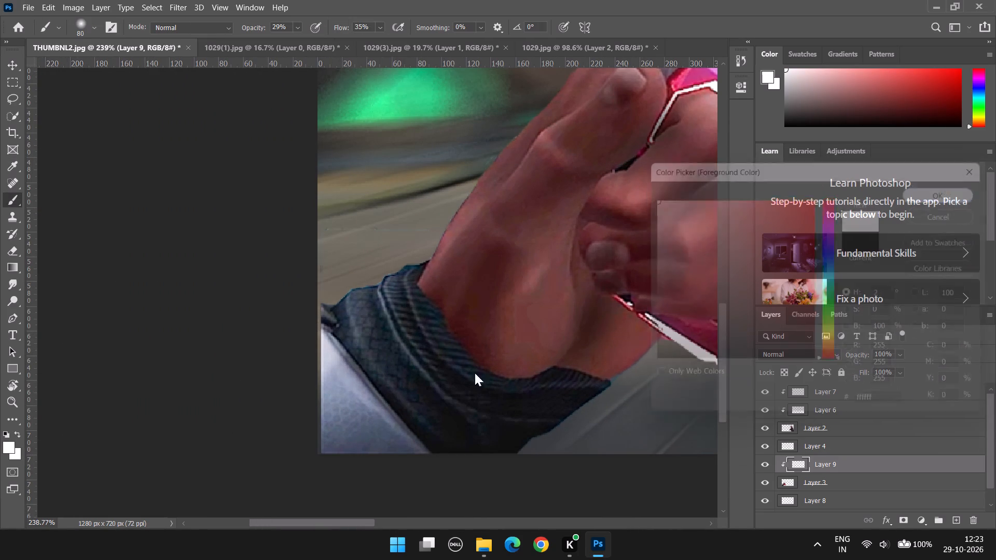
pyautogui.click(355, 330)
pyautogui.click(343, 356)
pyautogui.moveTo(359, 321); pyautogui.dragTo(390, 290)
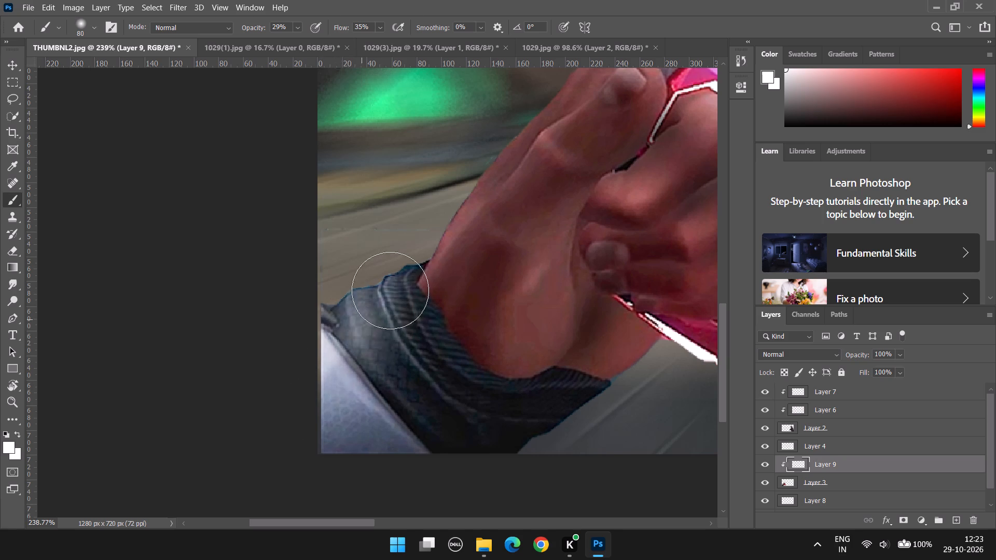
pyautogui.moveTo(390, 290); pyautogui.dragTo(391, 290)
# Examine the shaded hand and sleeve against the whole thumbnail and review the layer stack with the Move tool active.
pyautogui.keyDown('alt'); pyautogui.scroll(-12, 501, 385); pyautogui.keyUp('alt')
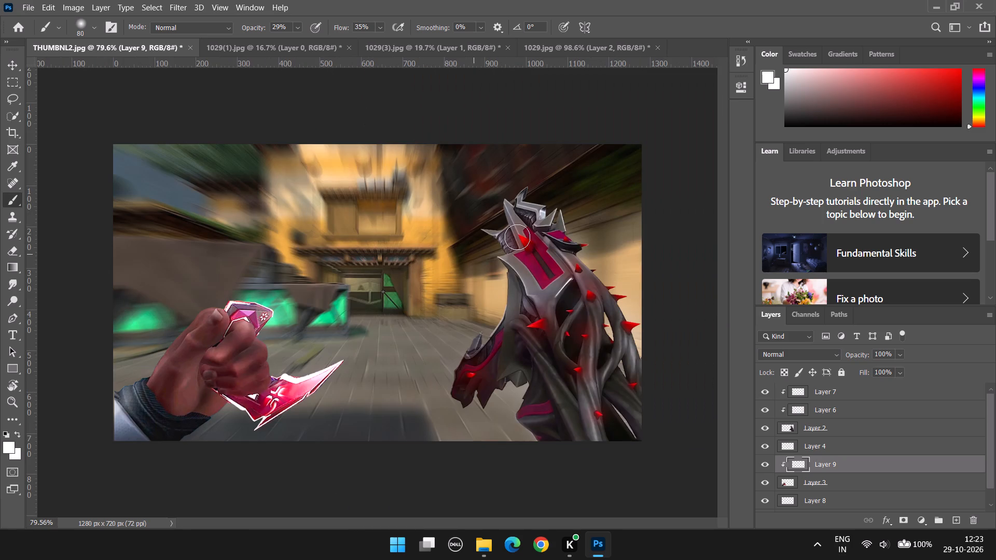
pyautogui.scroll(-5, 610, 269)
pyautogui.keyDown('alt'); pyautogui.scroll(3, 545, 298); pyautogui.keyUp('alt')
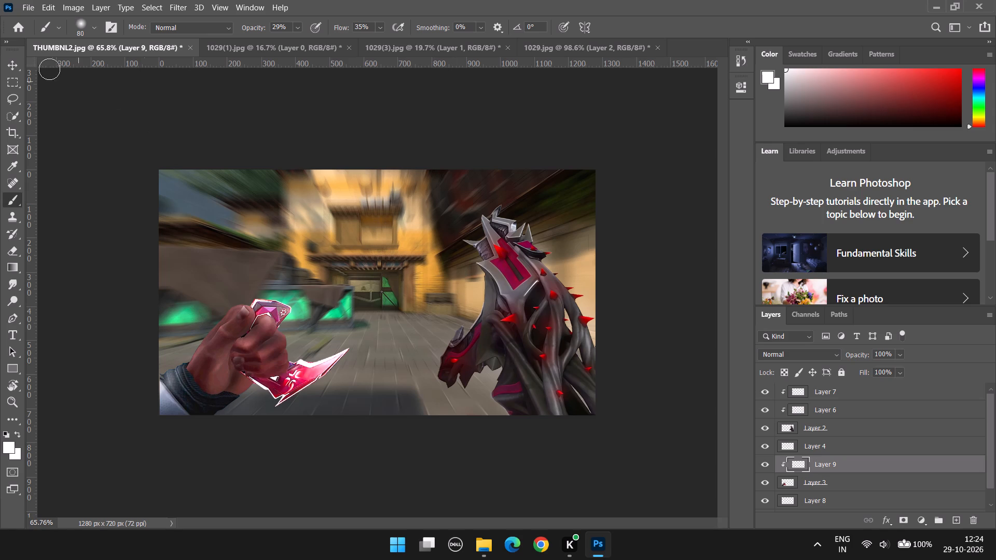
pyautogui.click(13, 66)
pyautogui.scroll(-6, 879, 446)
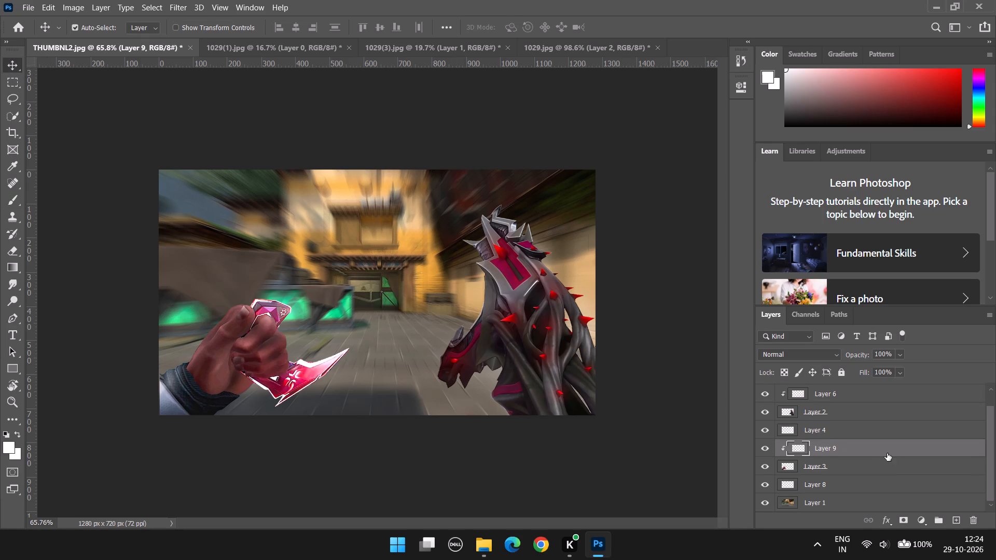
pyautogui.scroll(-6, 889, 453)
pyautogui.scroll(6, 895, 459)
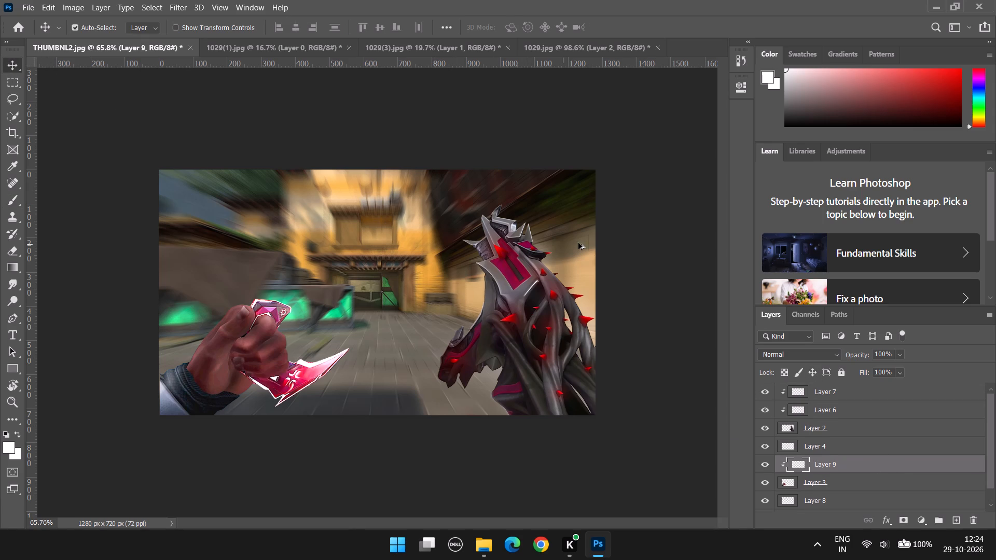
pyautogui.keyDown('alt'); pyautogui.scroll(7, 578, 242); pyautogui.keyUp('alt')
pyautogui.keyDown('alt'); pyautogui.scroll(-6, 582, 240); pyautogui.keyUp('alt')
pyautogui.keyDown('alt'); pyautogui.scroll(-3, 449, 337); pyautogui.keyUp('alt')
pyautogui.keyDown('alt'); pyautogui.scroll(3, 294, 319); pyautogui.keyUp('alt')
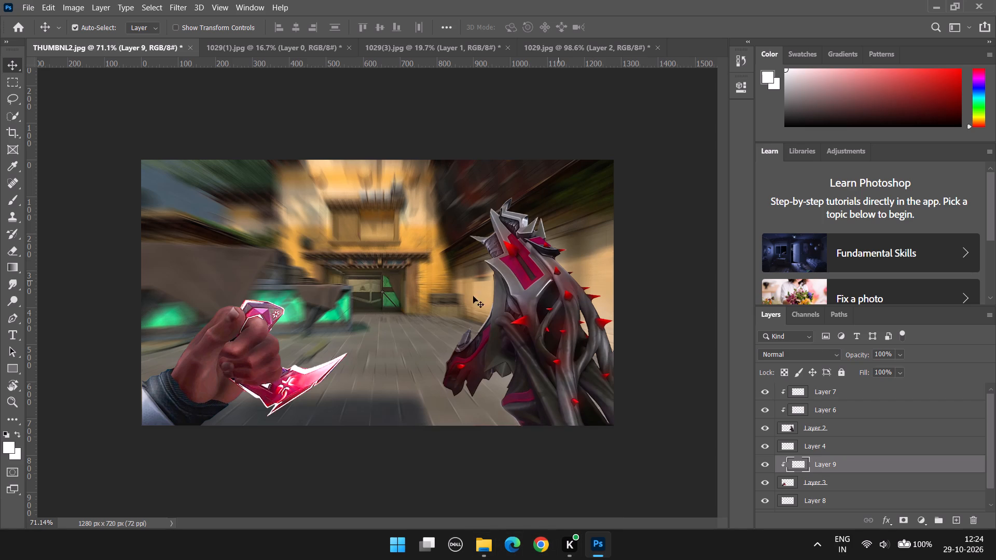
pyautogui.keyDown('alt'); pyautogui.scroll(-5, 425, 293); pyautogui.keyUp('alt')
pyautogui.keyDown('alt'); pyautogui.scroll(6, 425, 293); pyautogui.keyUp('alt')
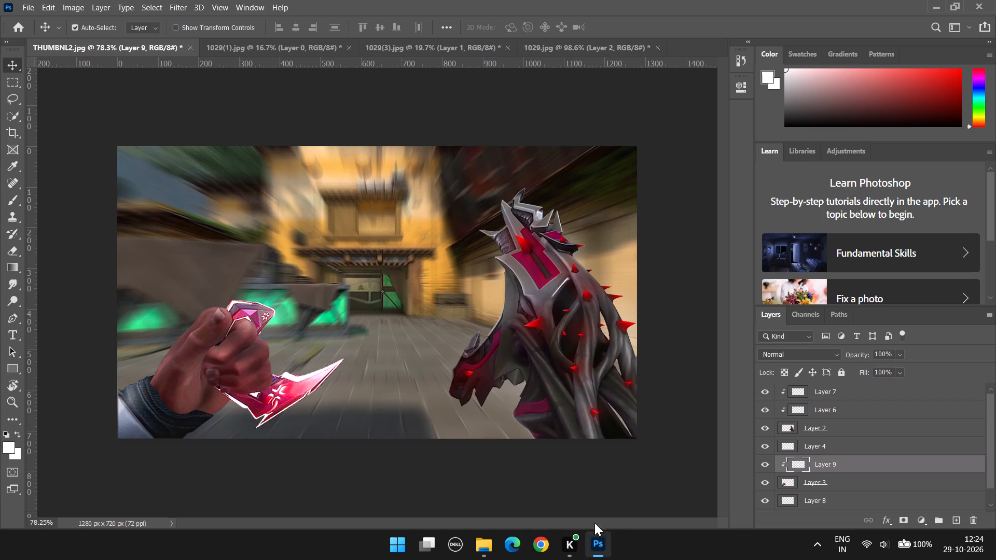